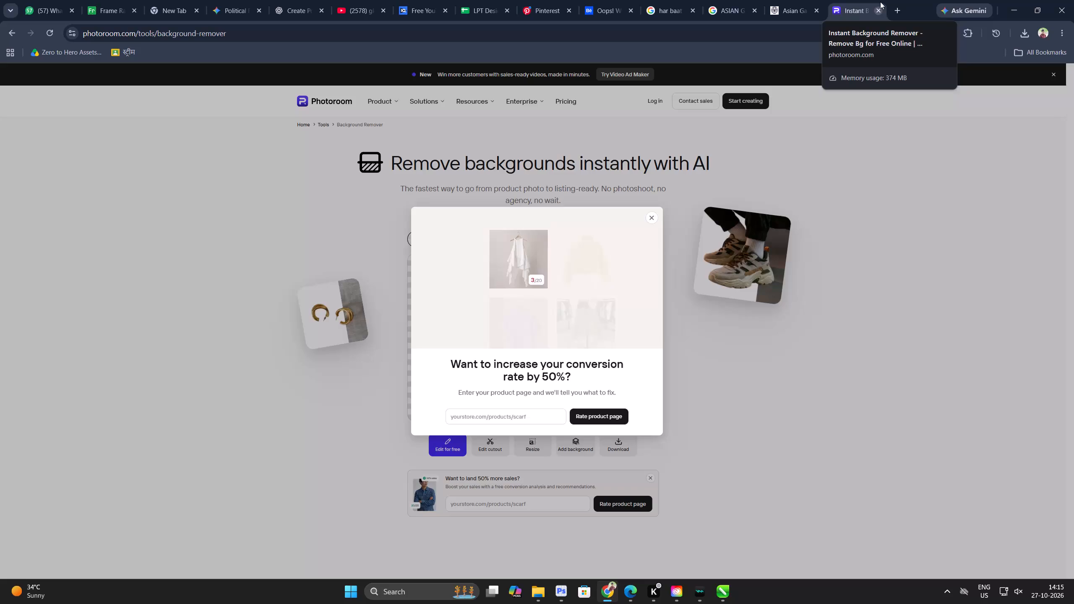
# Dismiss the conversion-rate promotion covering the Photoroom background remover page.
pyautogui.click(654, 216)
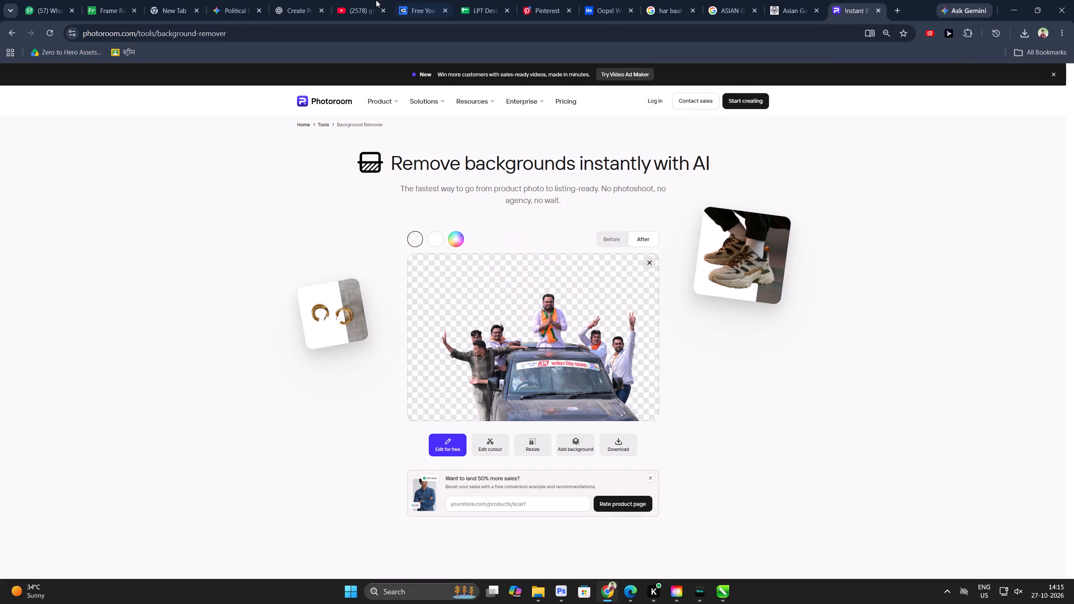
# Examine thumbnail designs on Pinterest, viewing the "Raise them right", MrBeast, Boogie2988 documentary and "The Cleaning Man" pins and the related suggestions.
pyautogui.click(575, 0)
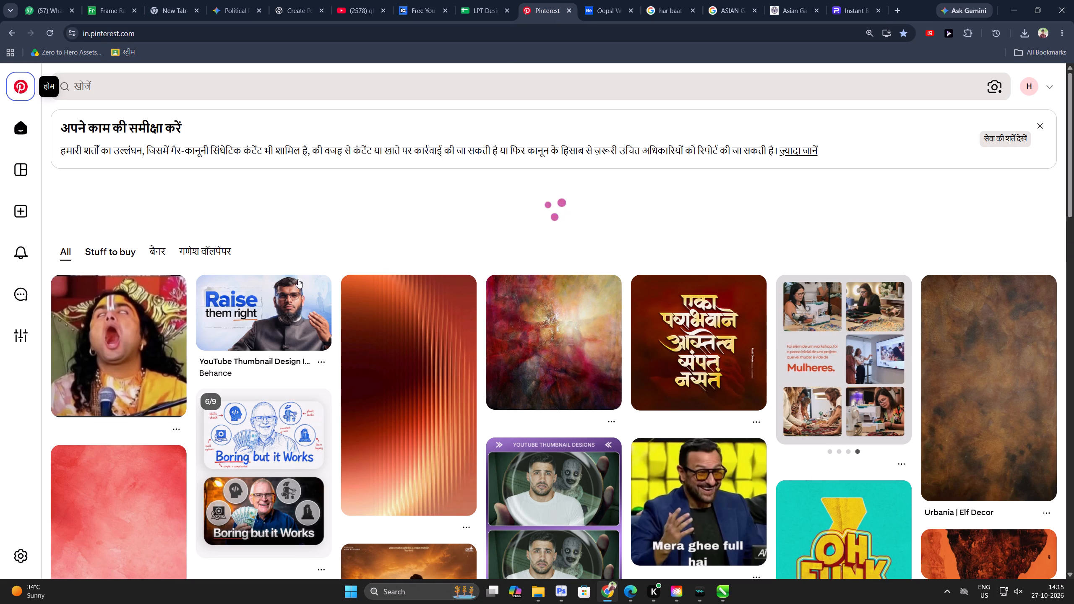
pyautogui.click(274, 333)
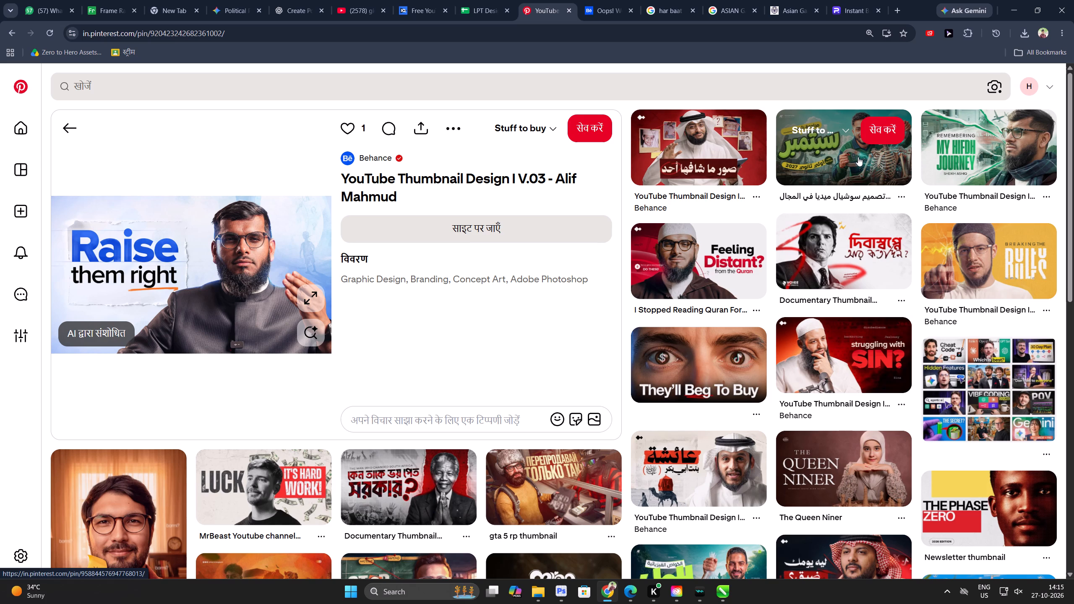
pyautogui.scroll(-2, 700, 354)
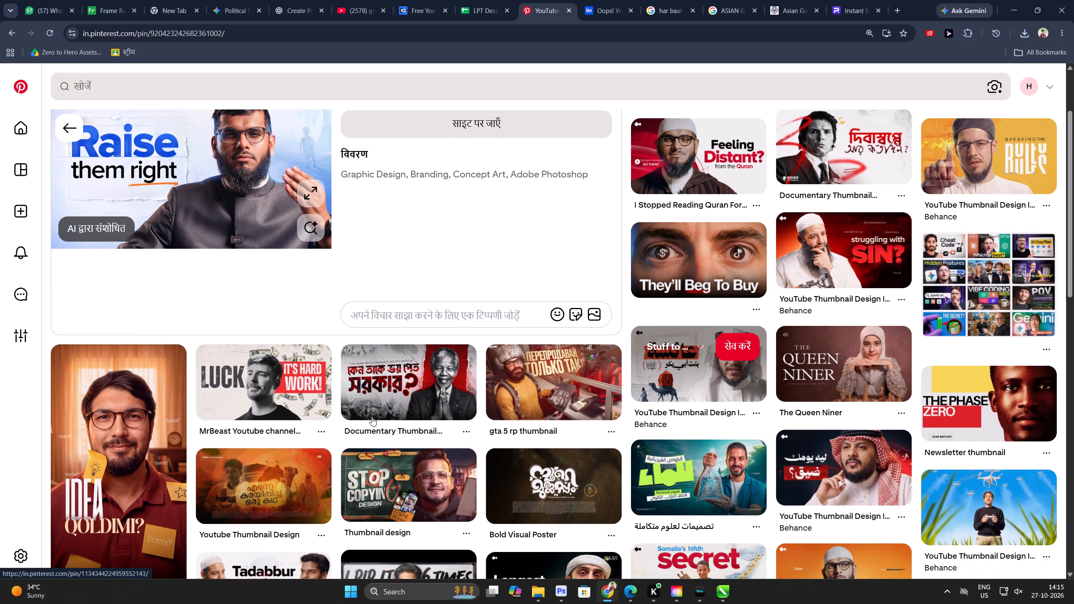
pyautogui.click(263, 417)
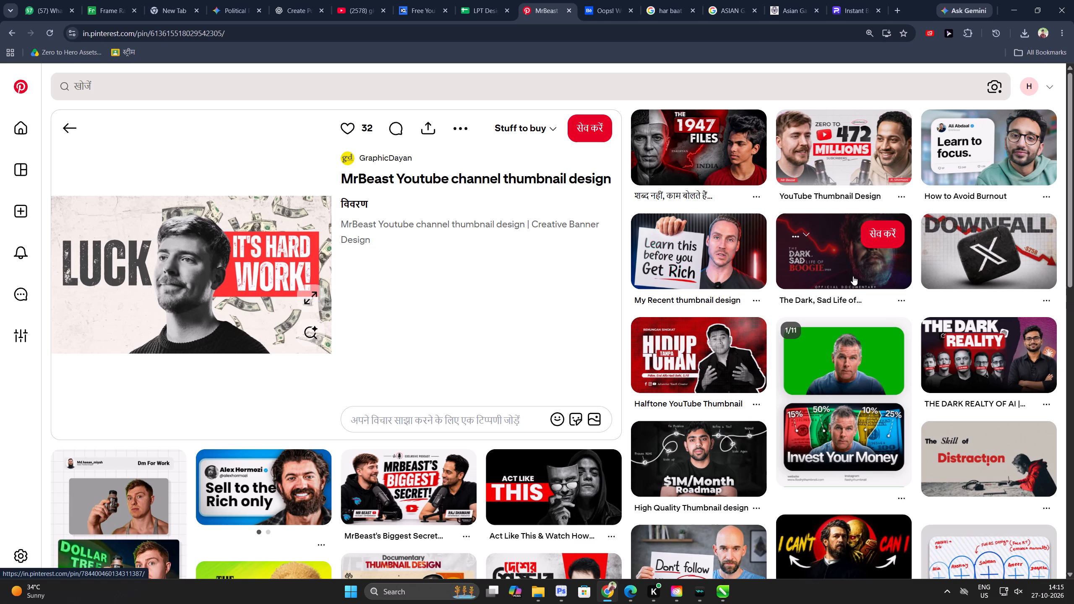
pyautogui.click(842, 273)
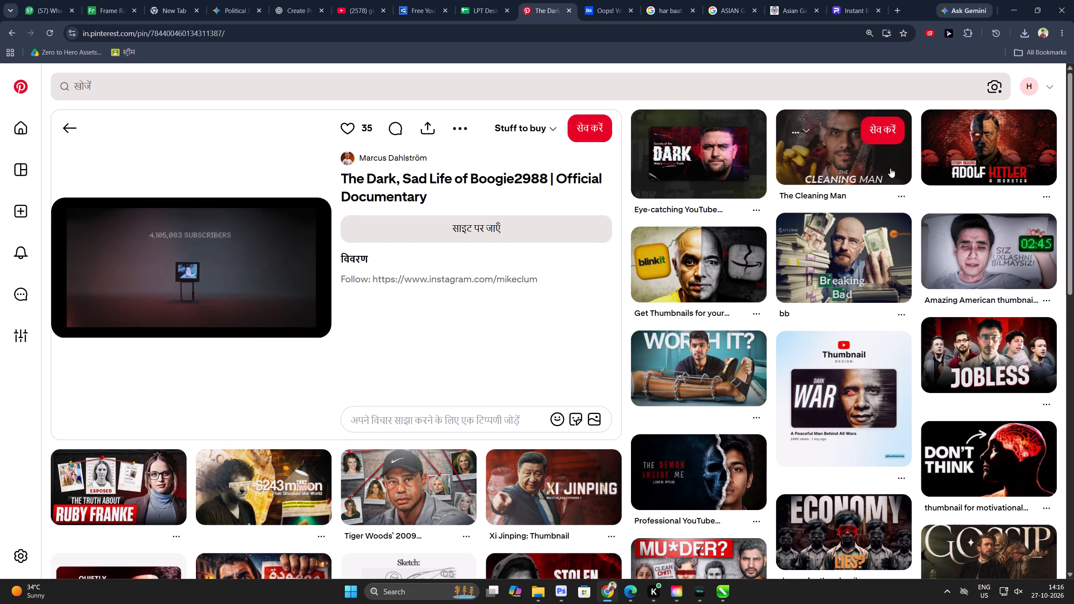
pyautogui.click(878, 165)
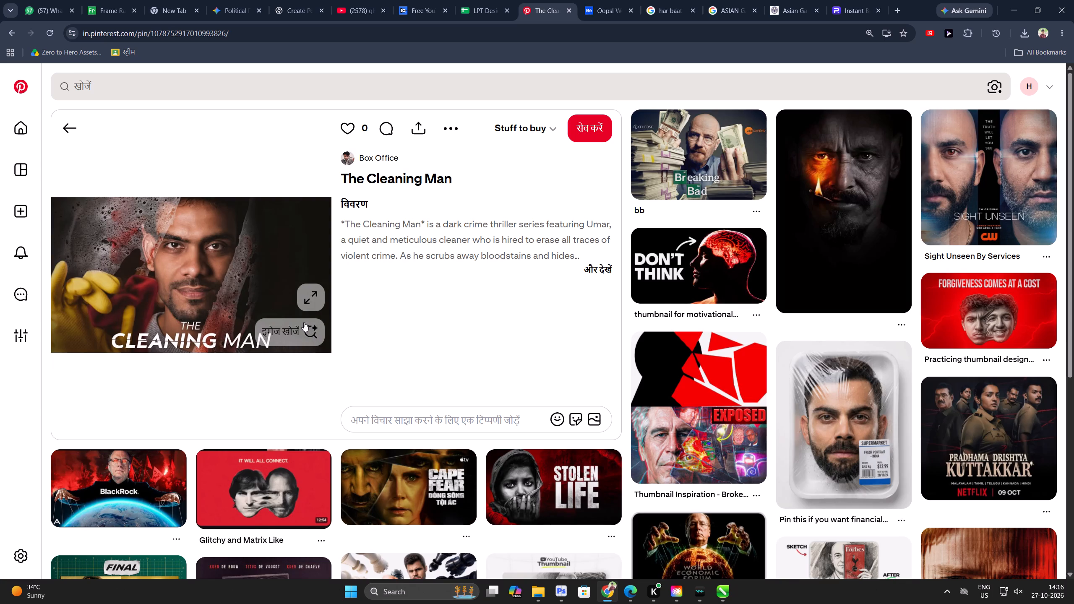
pyautogui.scroll(-5, 174, 429)
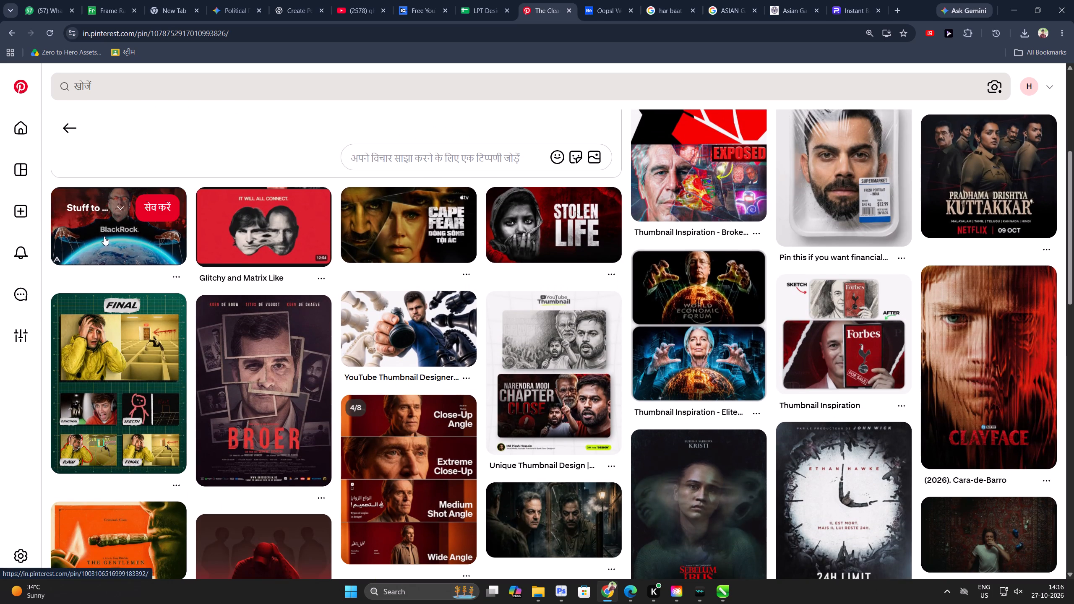
pyautogui.scroll(-3, 181, 372)
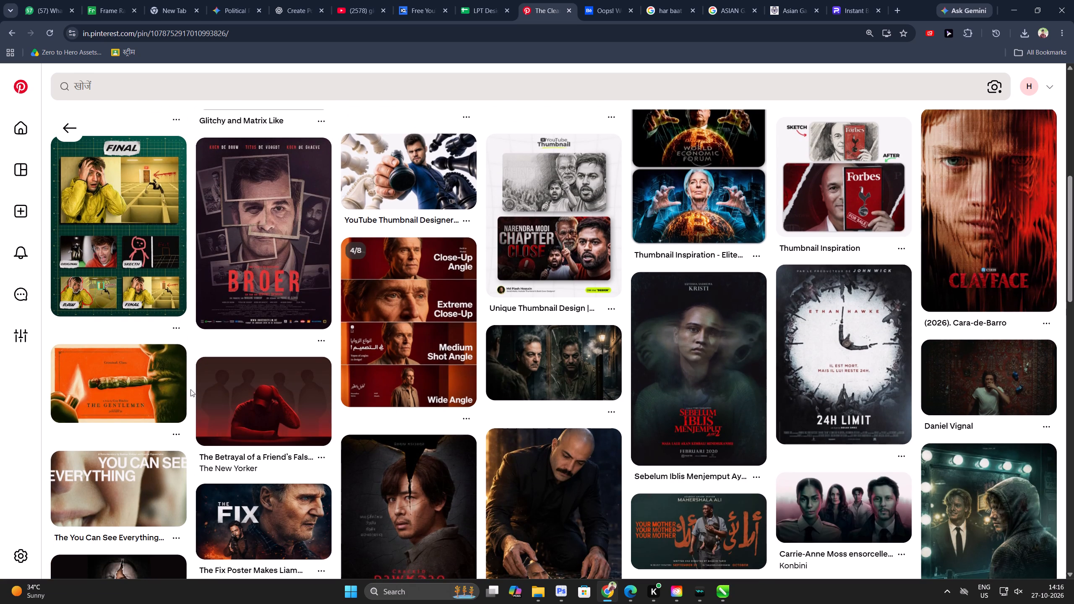
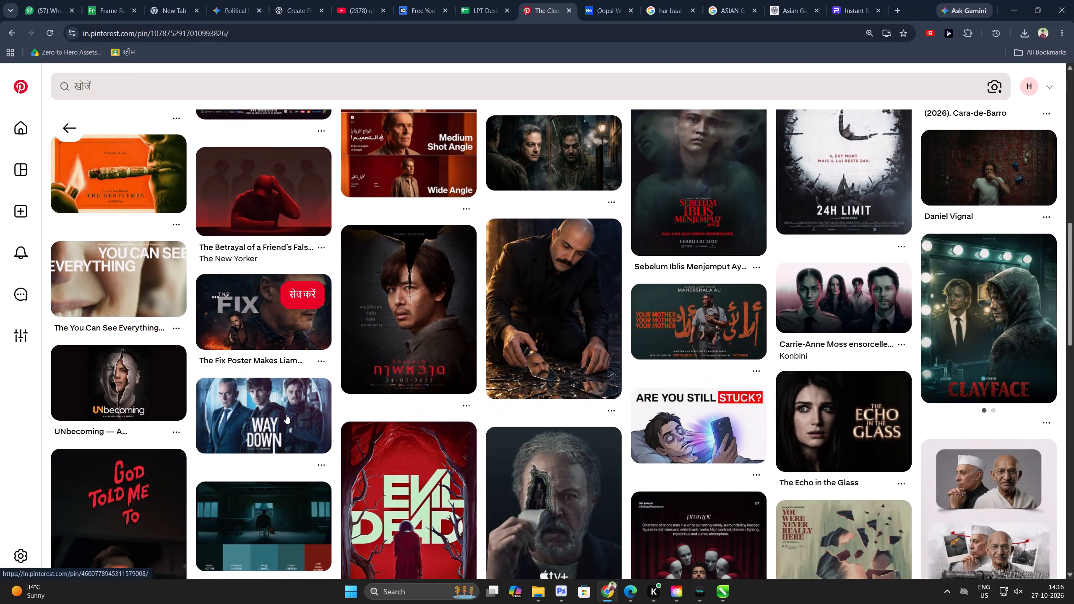
# Go back through the viewed pins to the Boogie2988 documentary pin and examine its related thumbnail designs.
pyautogui.click(286, 414)
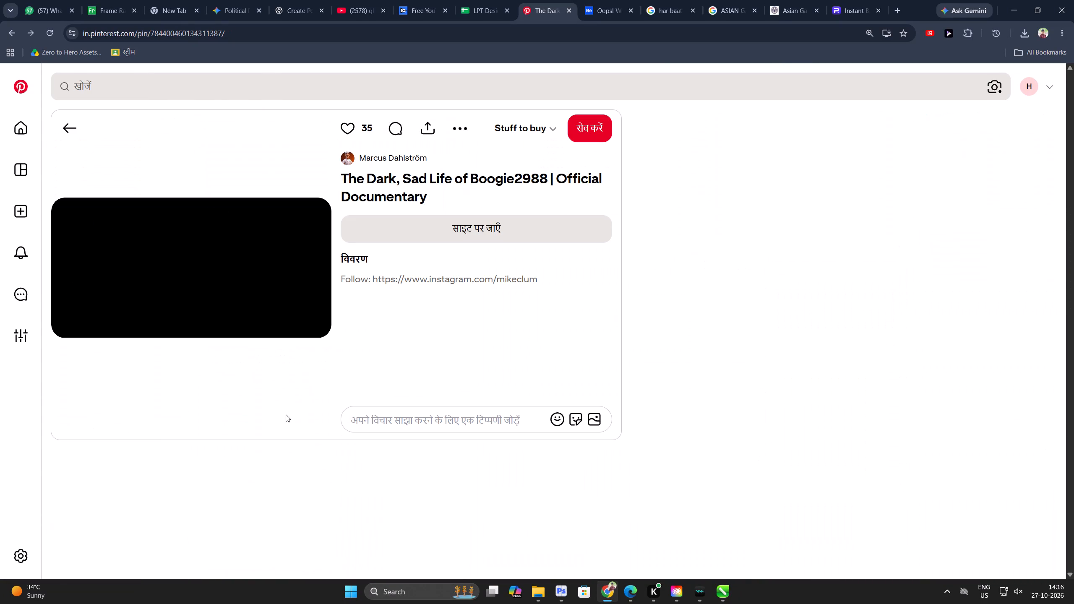
pyautogui.click(286, 414)
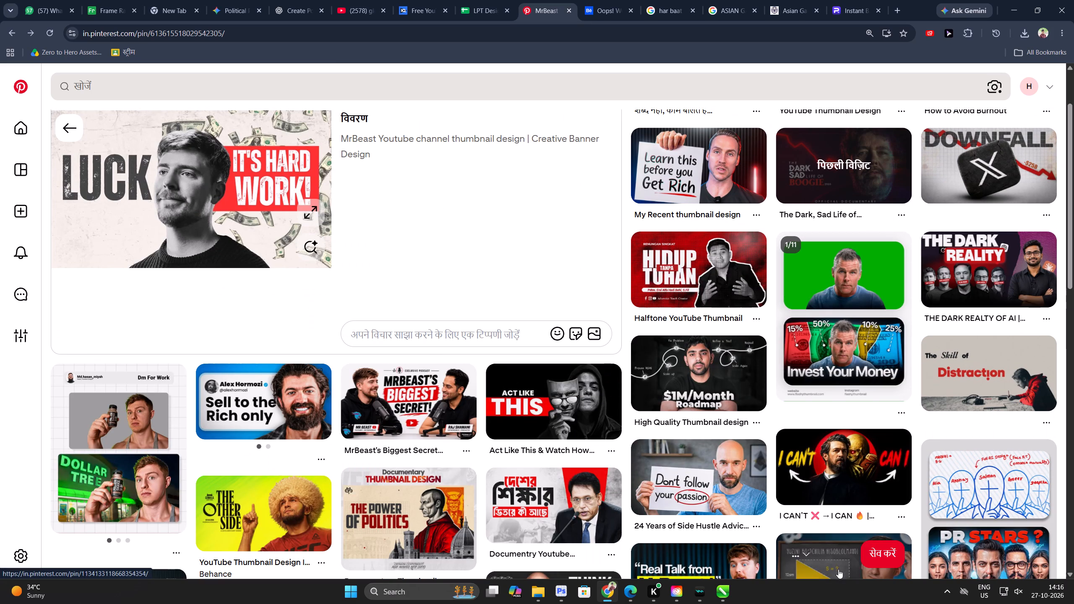
pyautogui.click(825, 603)
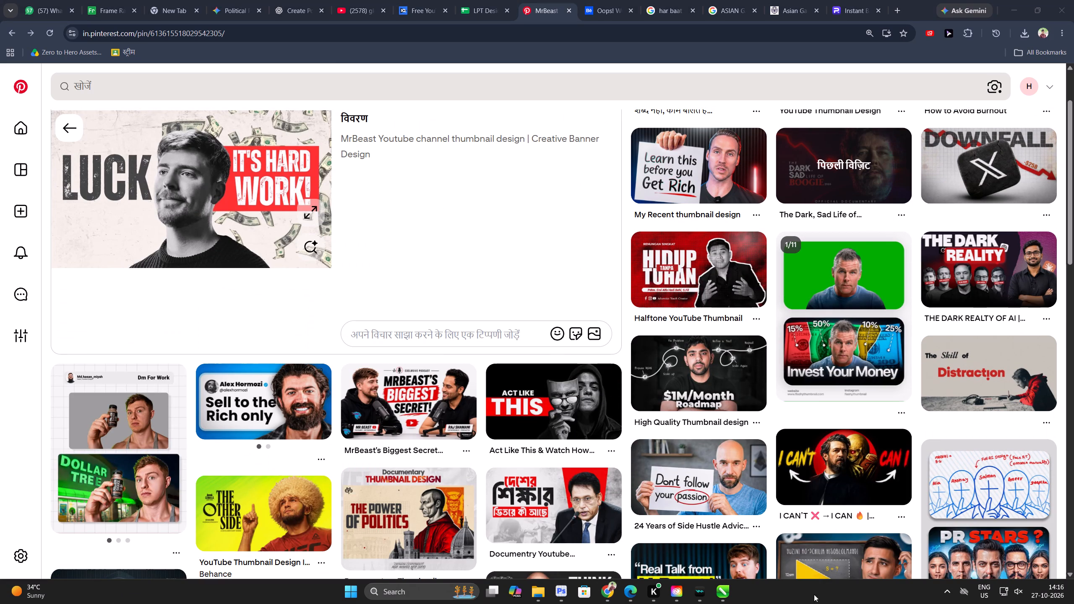
pyautogui.scroll(-2, 423, 433)
pyautogui.click(423, 433)
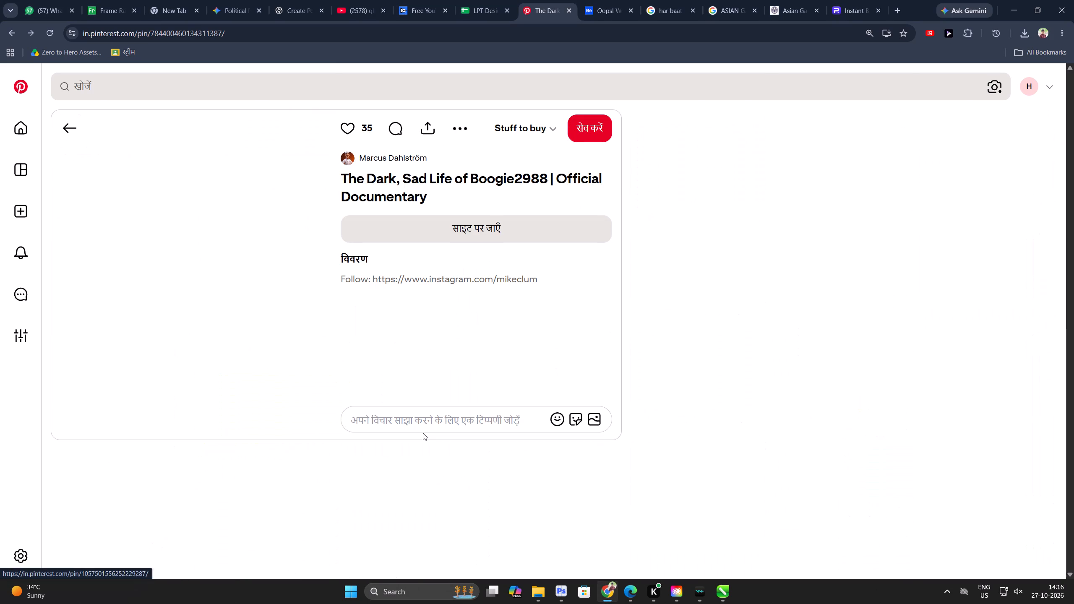
pyautogui.scroll(-1, 631, 383)
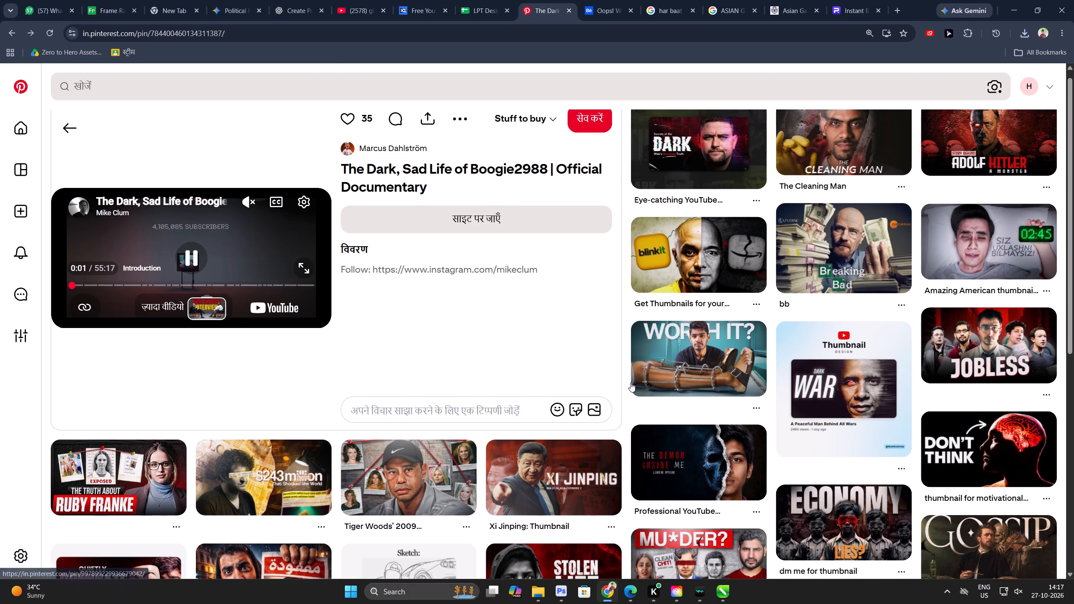
pyautogui.scroll(-3, 188, 392)
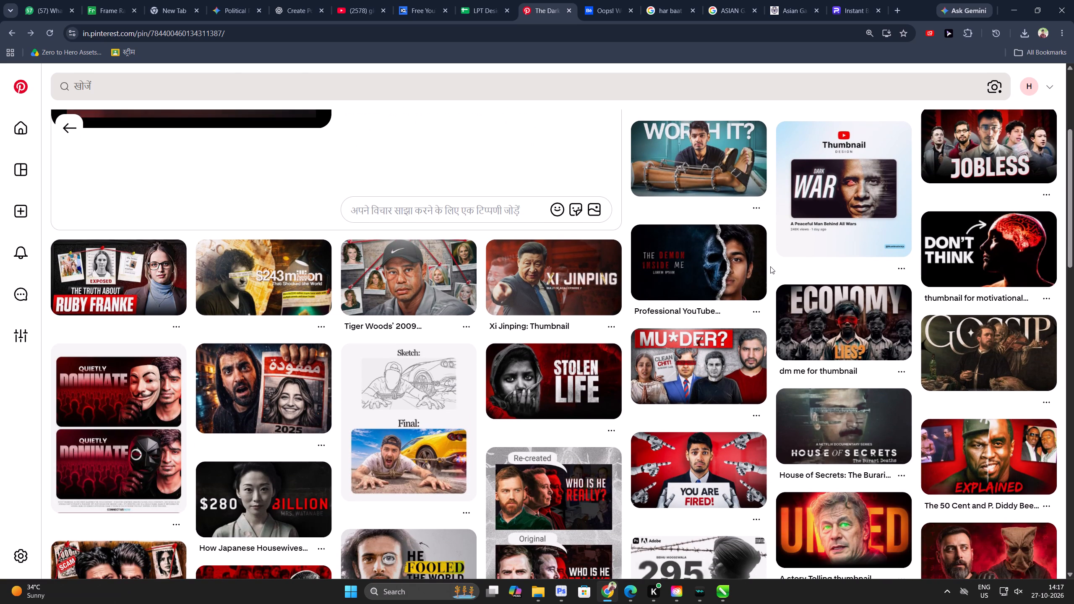
pyautogui.scroll(-2, 766, 271)
pyautogui.scroll(-1, 726, 295)
pyautogui.scroll(-3, 685, 313)
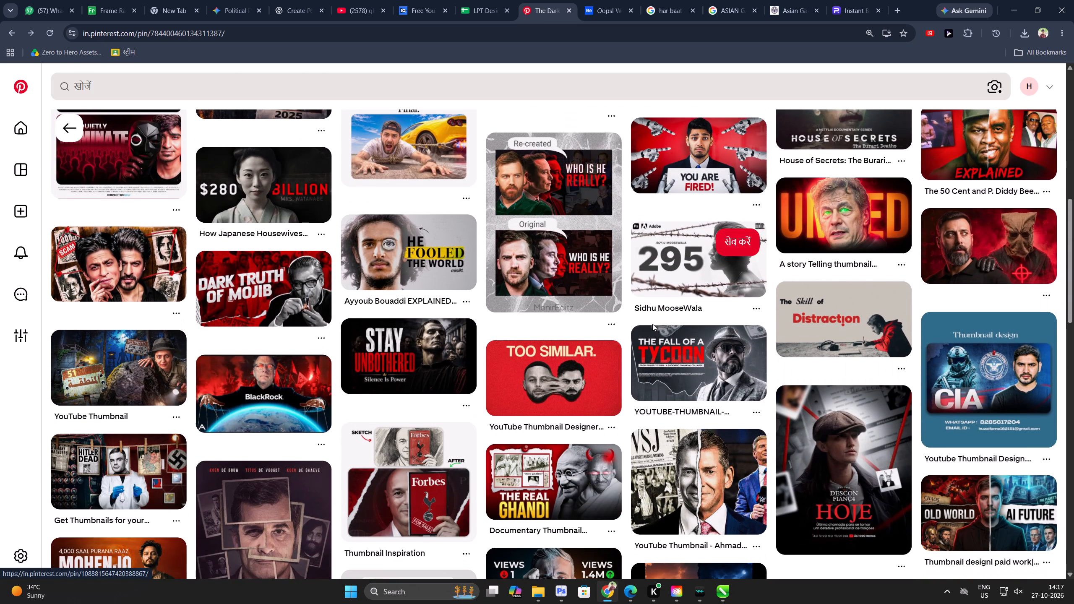
pyautogui.scroll(4, 270, 320)
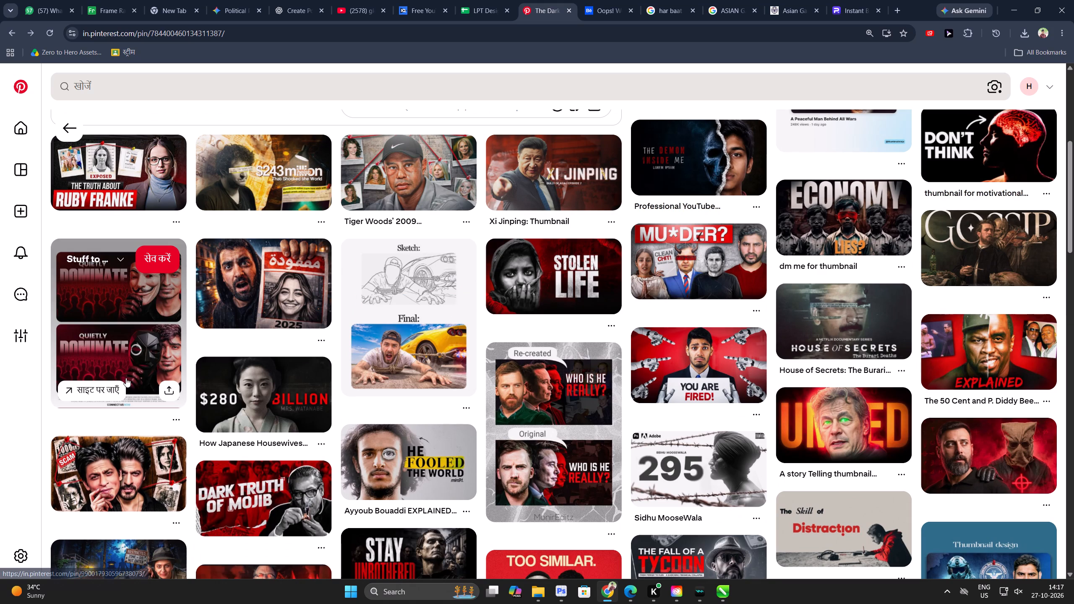
# View the "Quietly Dominate" thumbnail pin from the suggestions and examine its design and the related thumbnails.
pyautogui.click(123, 331)
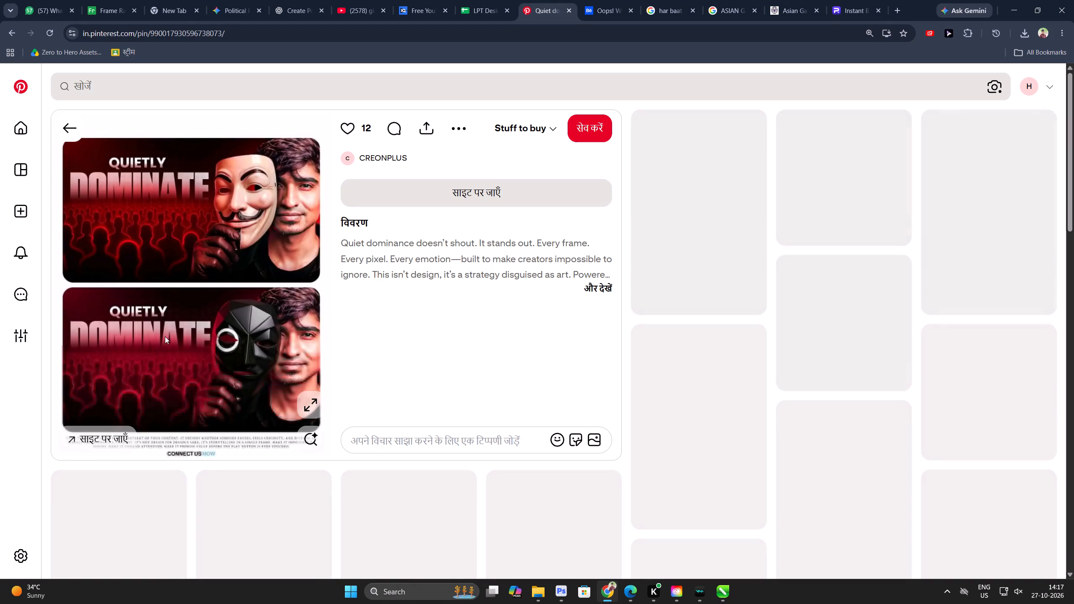
pyautogui.scroll(-2, 579, 333)
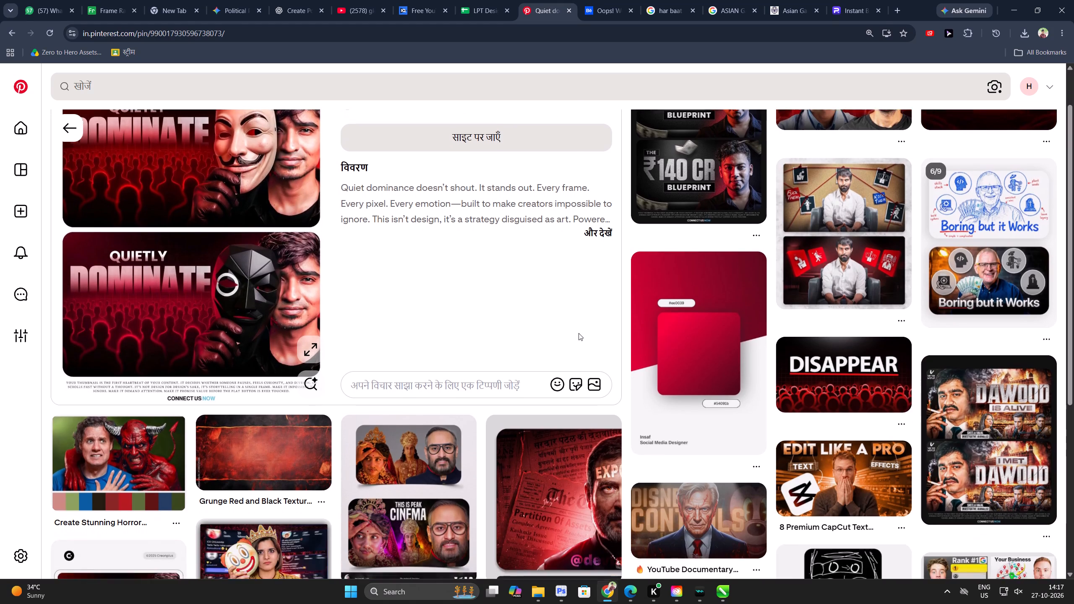
pyautogui.scroll(-1, 579, 333)
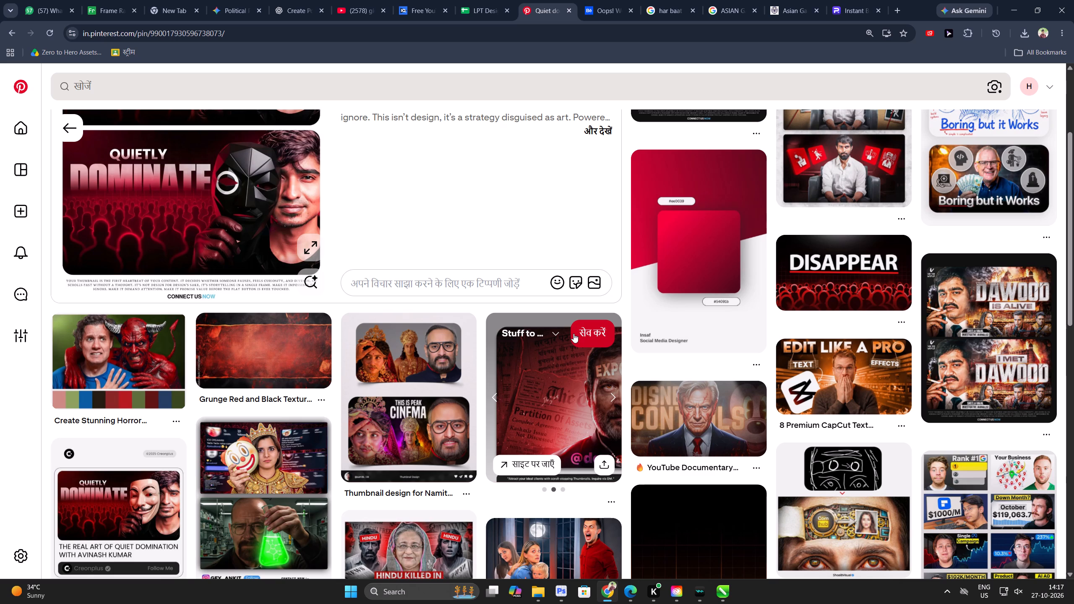
pyautogui.scroll(5, 888, 360)
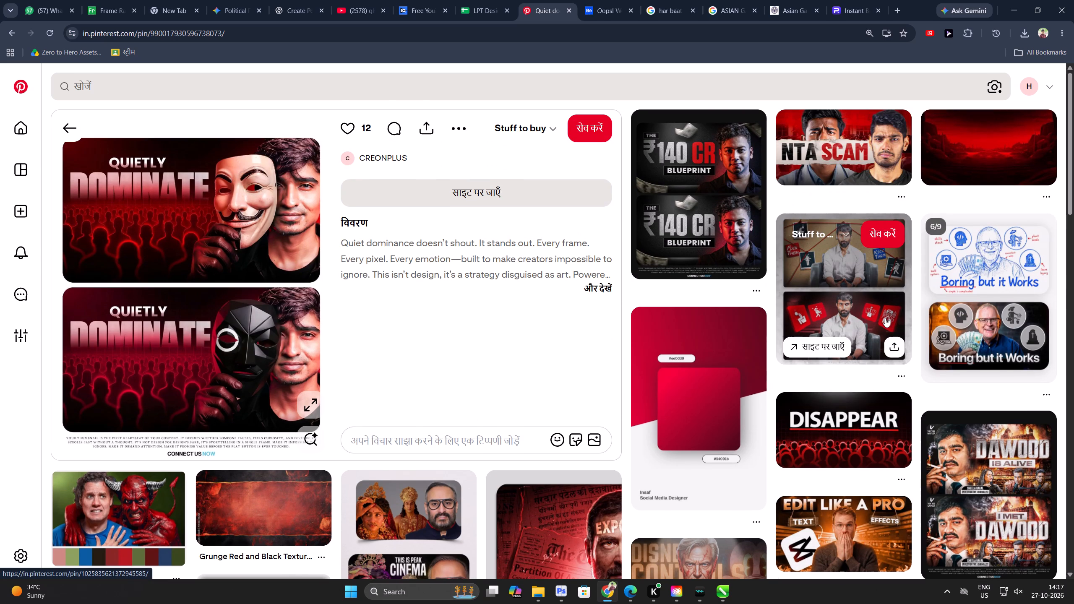
pyautogui.scroll(-5, 816, 317)
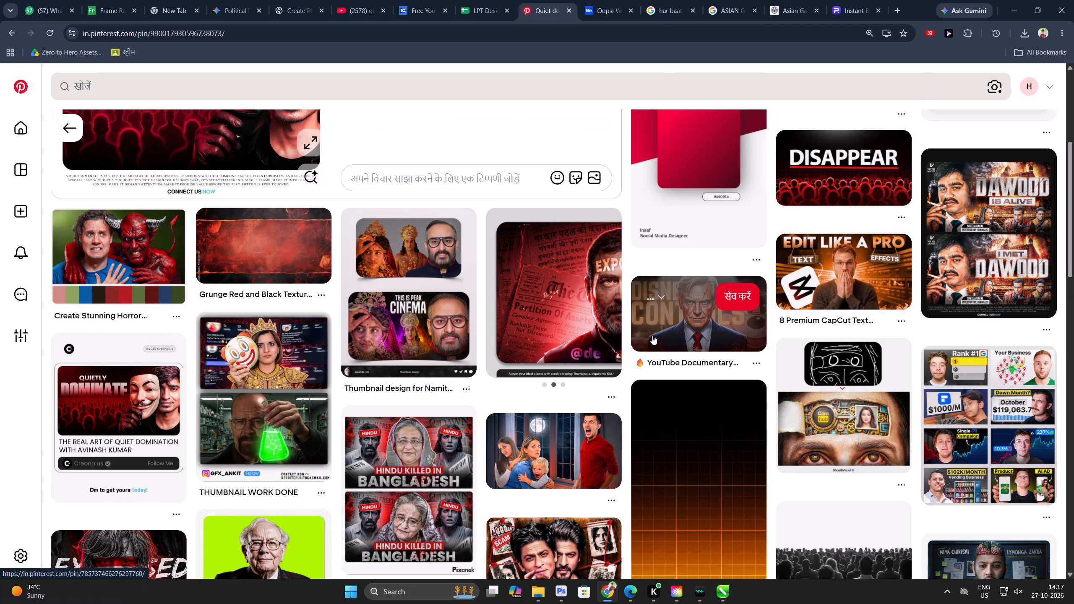
pyautogui.scroll(-5, 623, 333)
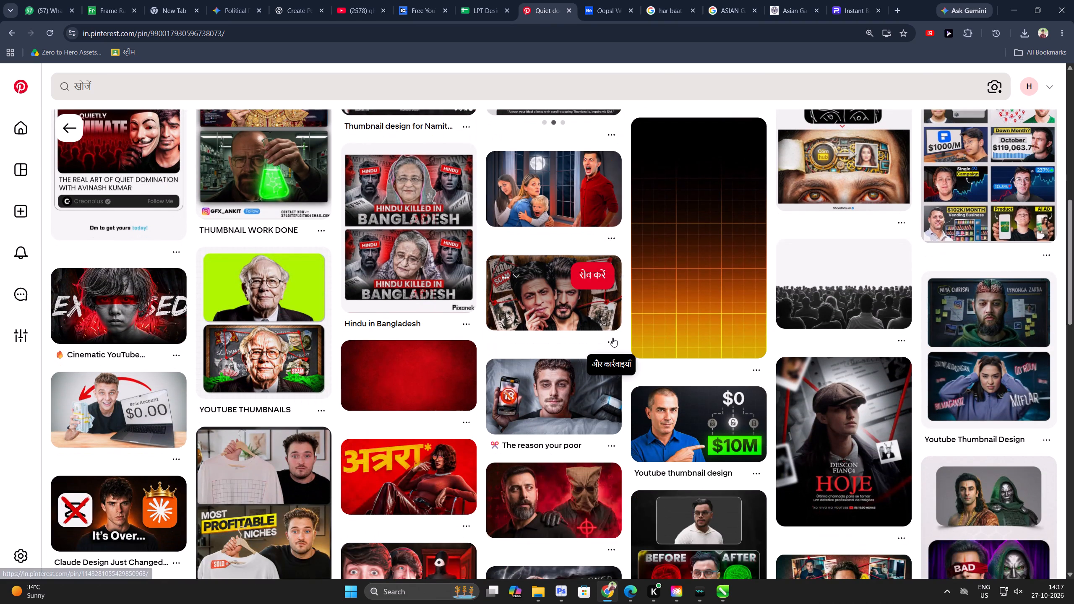
# Examine "The reason your poor" pin and its related thumbnails, then view the orange Arabic educational thumbnail pin.
pyautogui.click(542, 412)
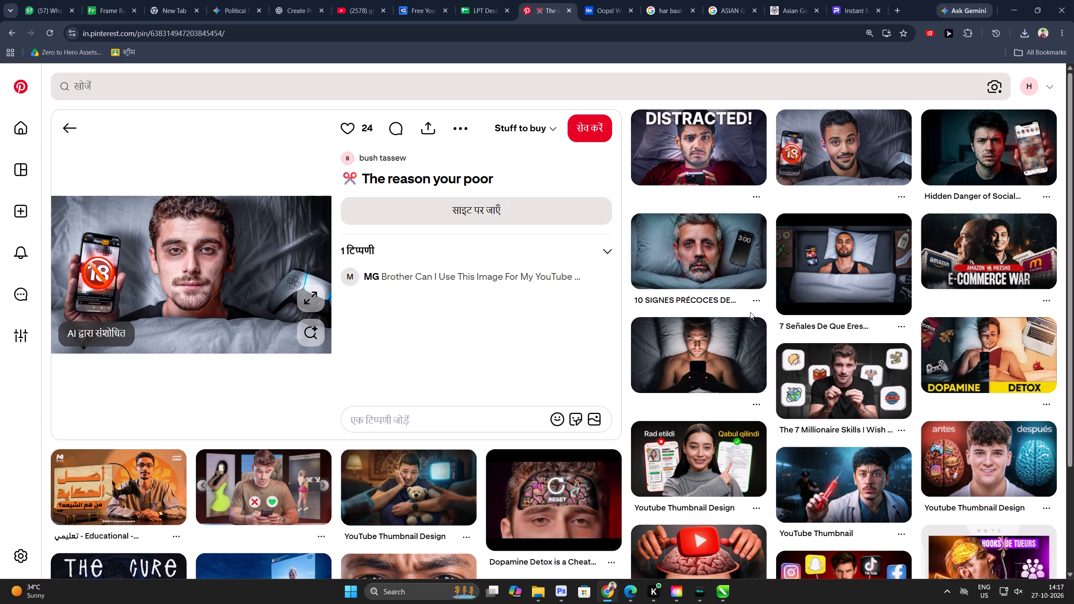
pyautogui.scroll(-3, 750, 312)
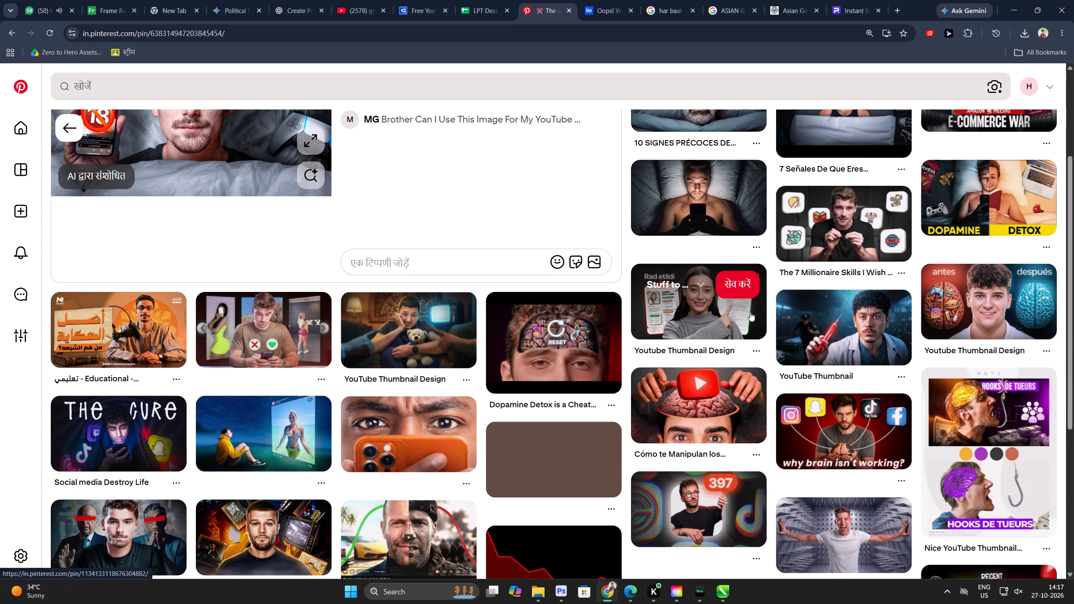
pyautogui.scroll(-3, 750, 312)
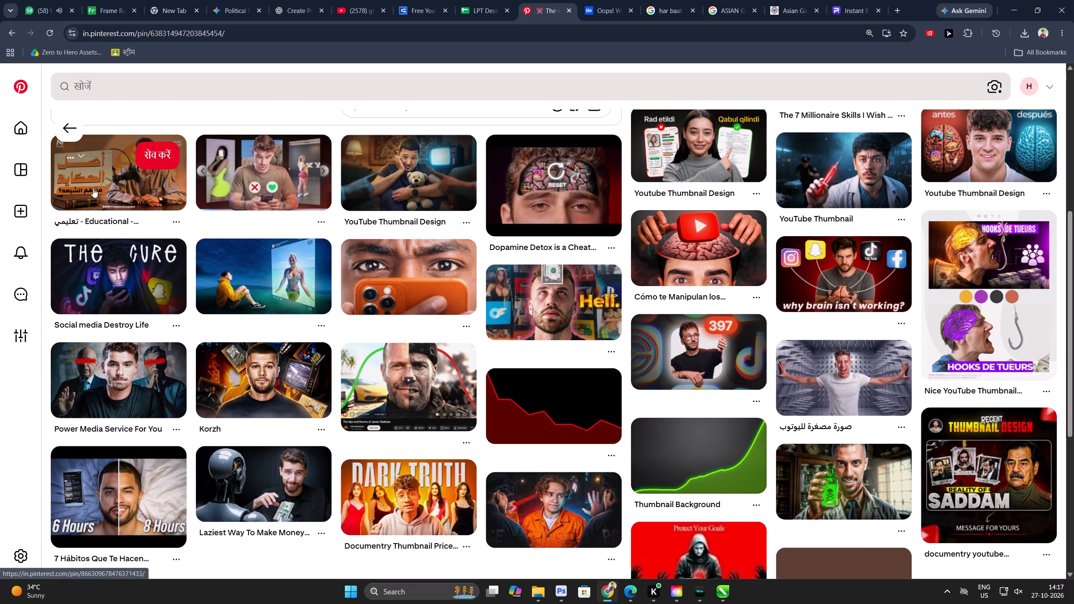
pyautogui.click(93, 188)
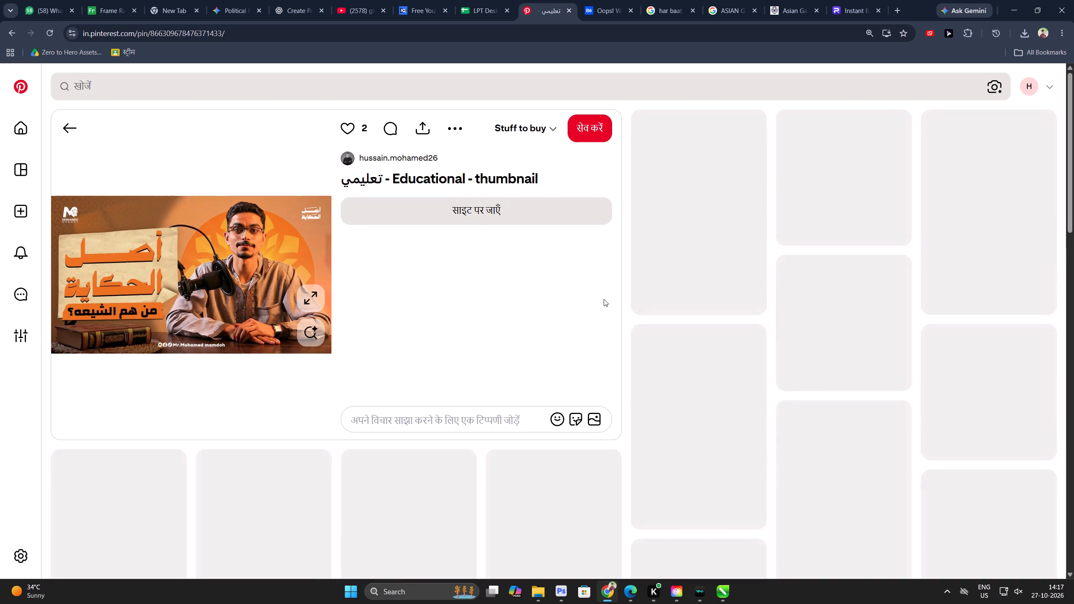
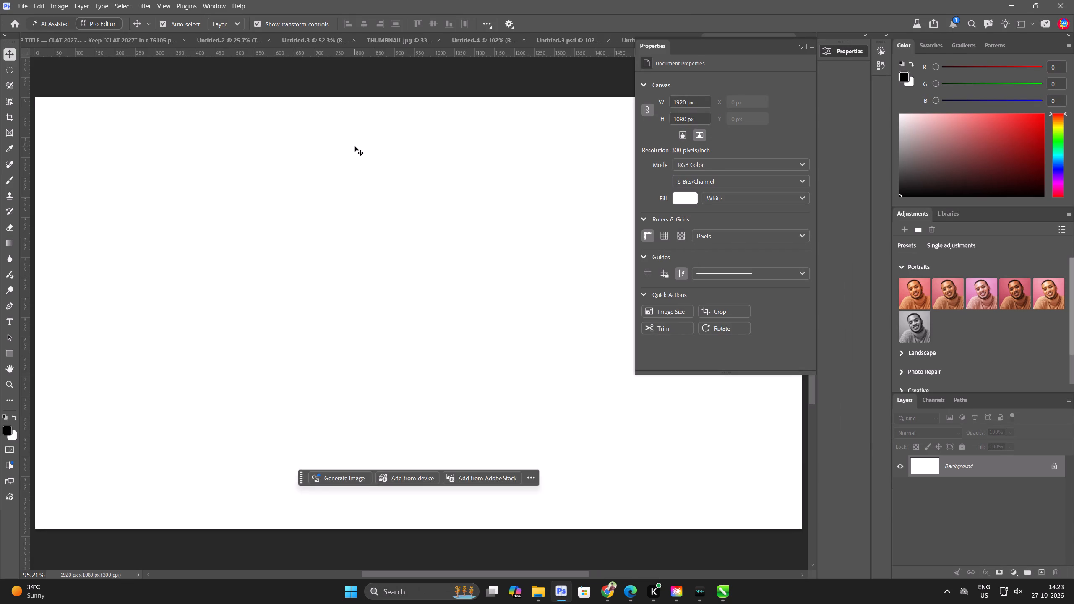
pyautogui.click(801, 43)
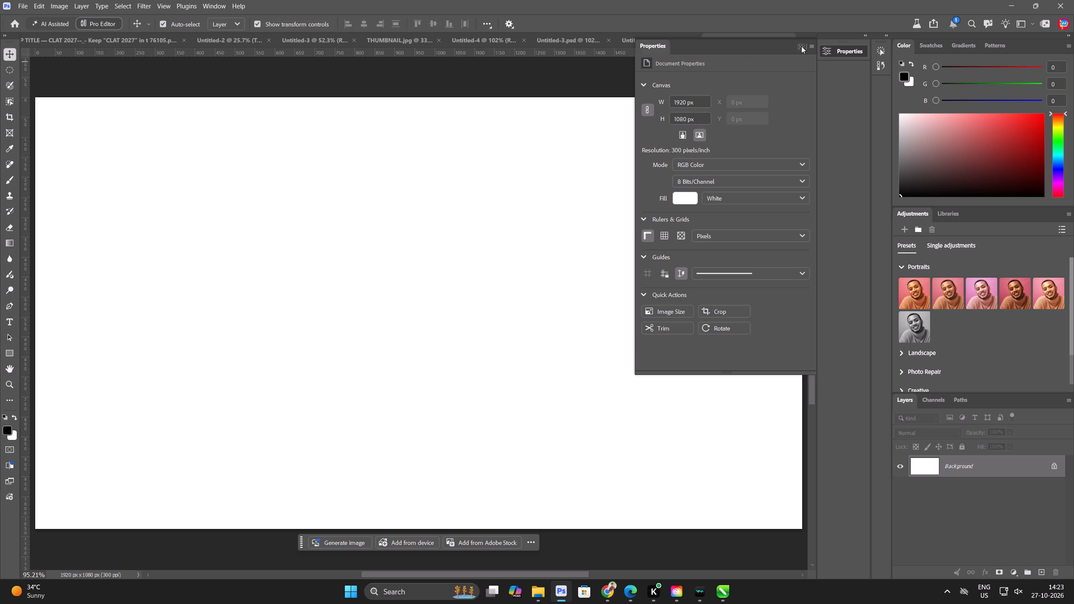
pyautogui.click(801, 46)
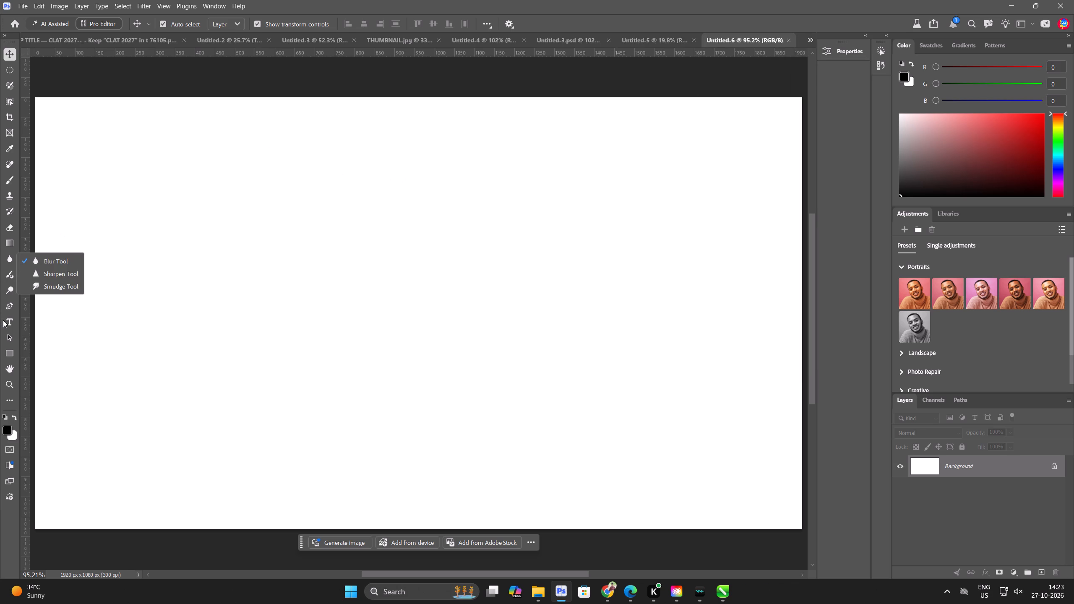
# Start a text layer on the blank canvas with the Type tool.
pyautogui.click(7, 320)
pyautogui.click(168, 280)
# Switch to the LPT Design Sheet in Chrome and copy only the line "WHAT NEEDS TO CHANGE?" from the Topic cell in row 465.
pyautogui.hotkey('alt', 'Tab')
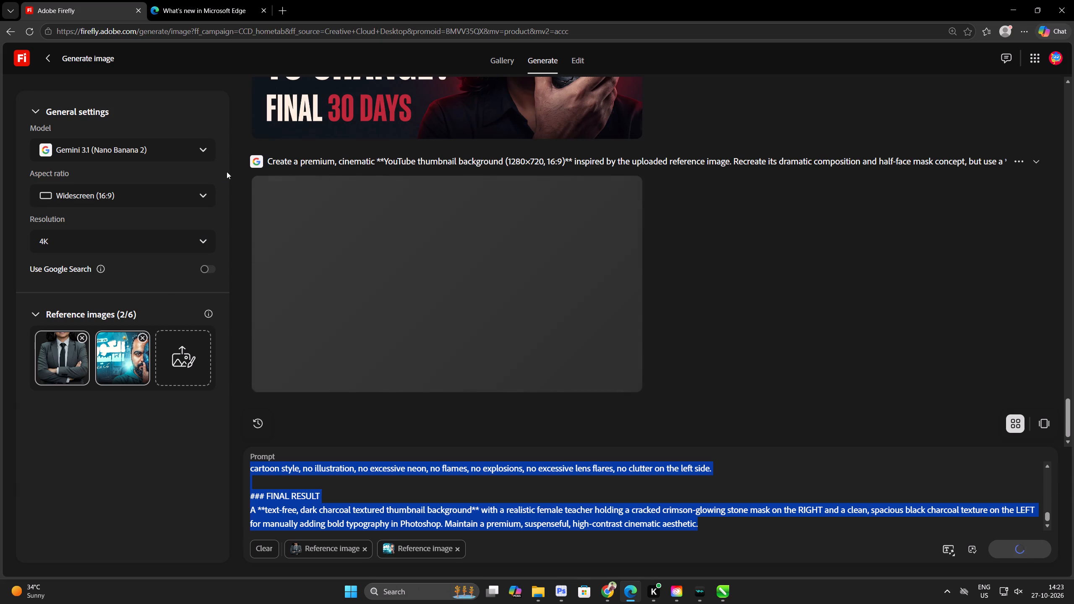
pyautogui.click(605, 596)
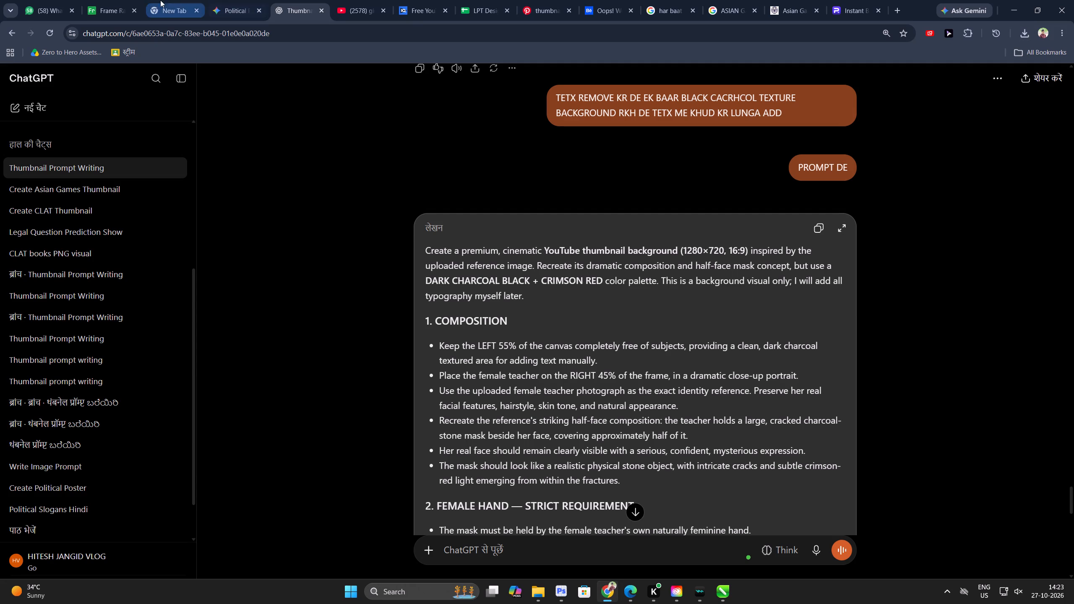
pyautogui.click(500, 0)
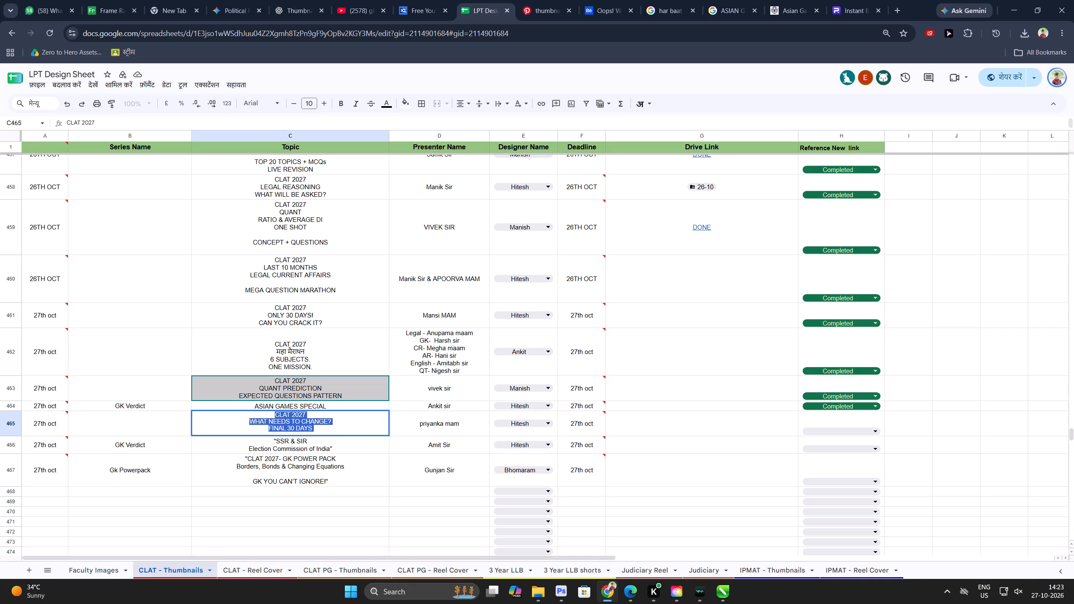
pyautogui.click(308, 425)
pyautogui.moveTo(230, 423); pyautogui.dragTo(363, 420)
pyautogui.hotkey('ctrl', 'c')
pyautogui.hotkey('ctrl', 'c')
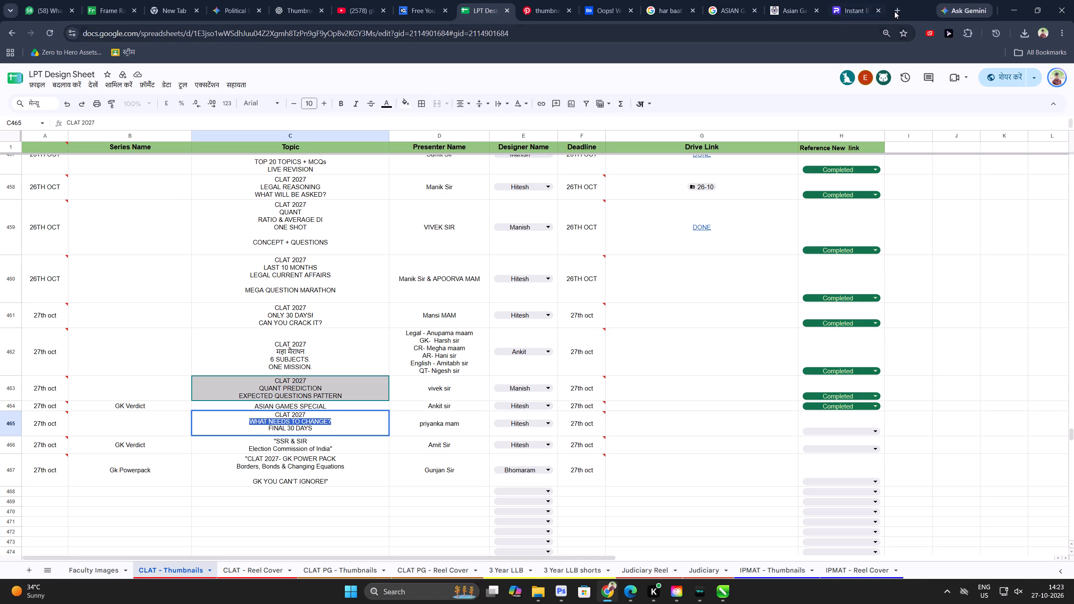
pyautogui.hotkey('ctrl', 'c')
pyautogui.click(1017, 3)
pyautogui.hotkey('alt', 'Tab')
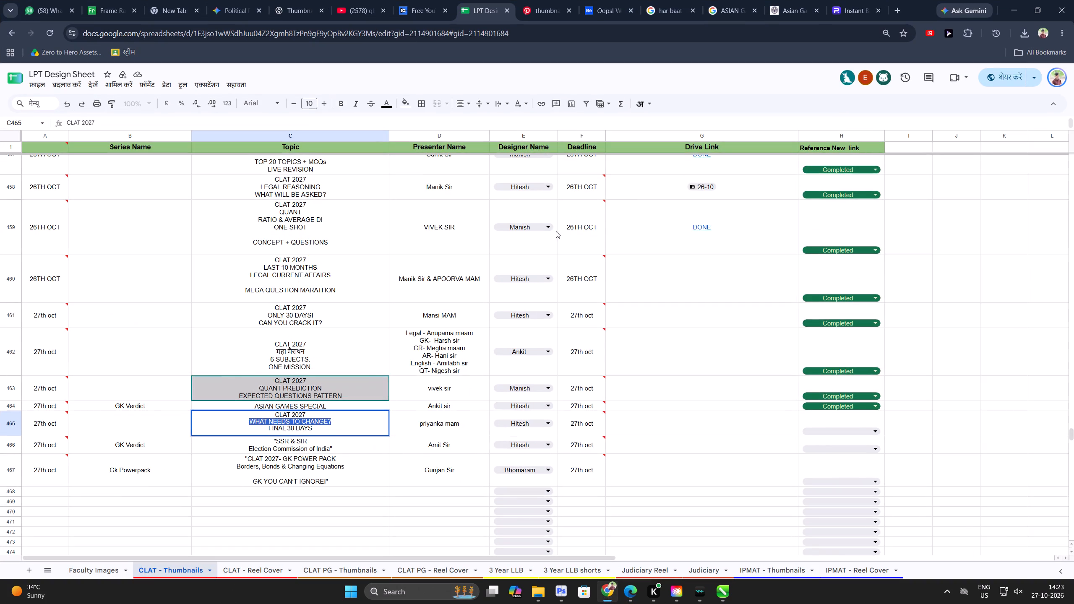
# Switch to Photoshop, paste "WHAT NEEDS TO CHANGE?" into the open text layer, and colour the text black.
pyautogui.hotkey('alt', 'Tab')
pyautogui.hotkey('alt', 'Tab')
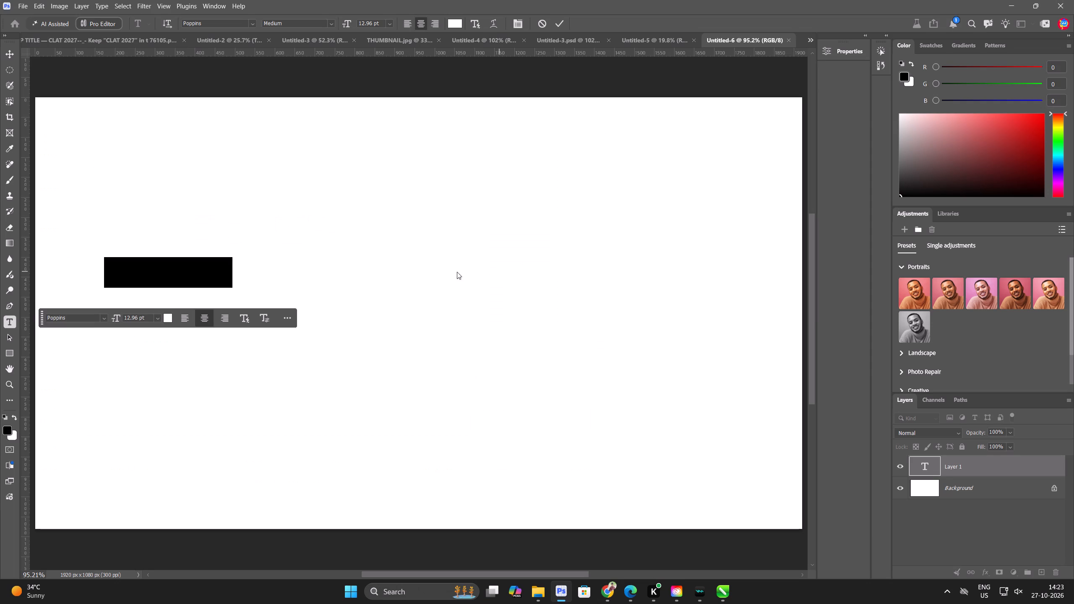
pyautogui.hotkey('ctrl', 'v')
pyautogui.hotkey('ctrl', 'a')
pyautogui.click(448, 29)
pyautogui.click(456, 26)
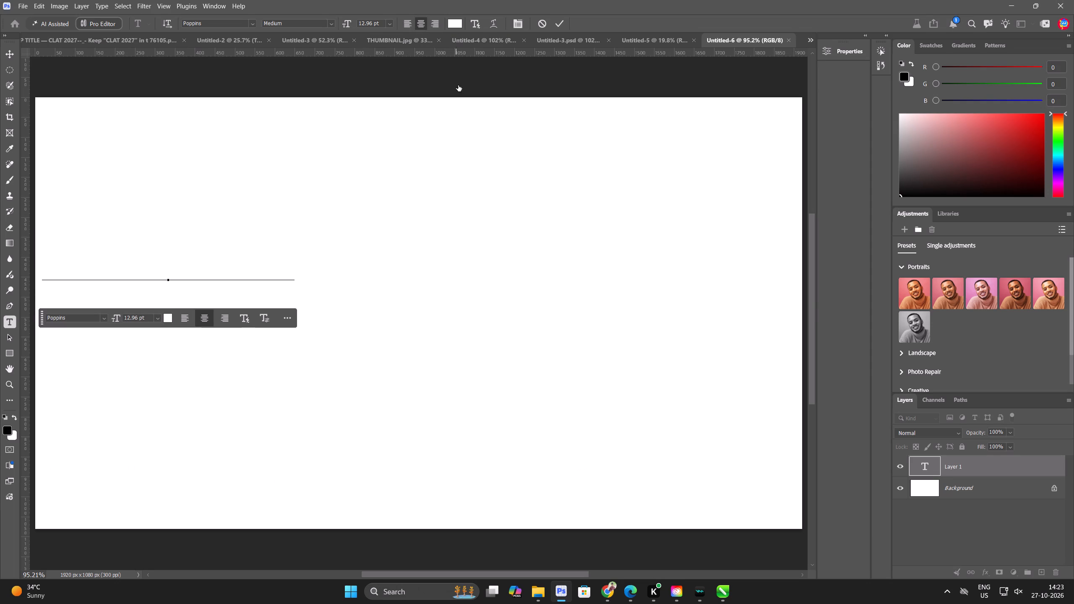
pyautogui.moveTo(470, 301); pyautogui.dragTo(300, 396)
pyautogui.click(633, 222)
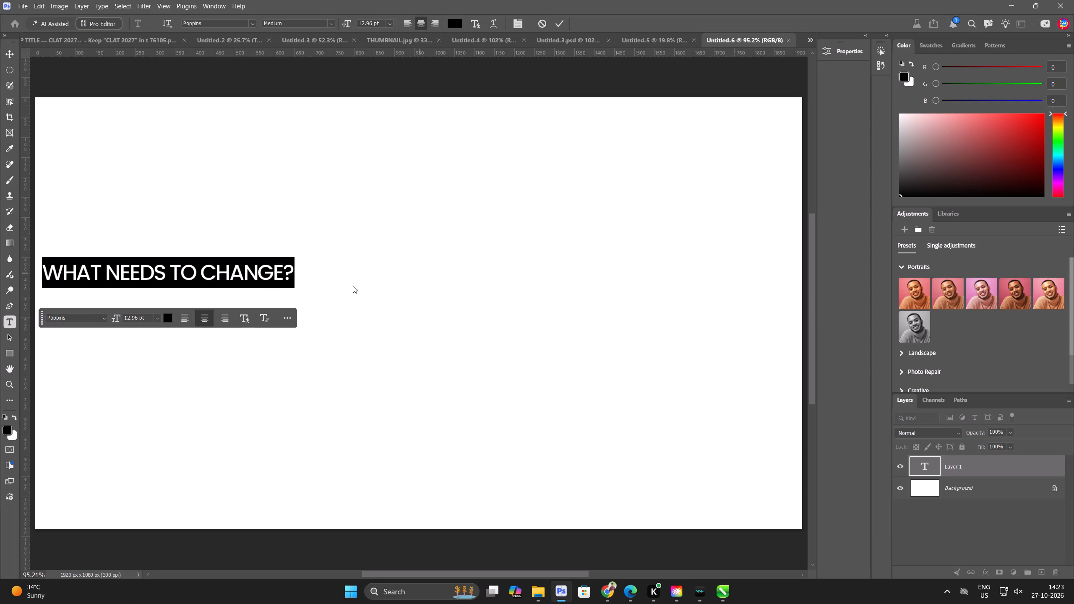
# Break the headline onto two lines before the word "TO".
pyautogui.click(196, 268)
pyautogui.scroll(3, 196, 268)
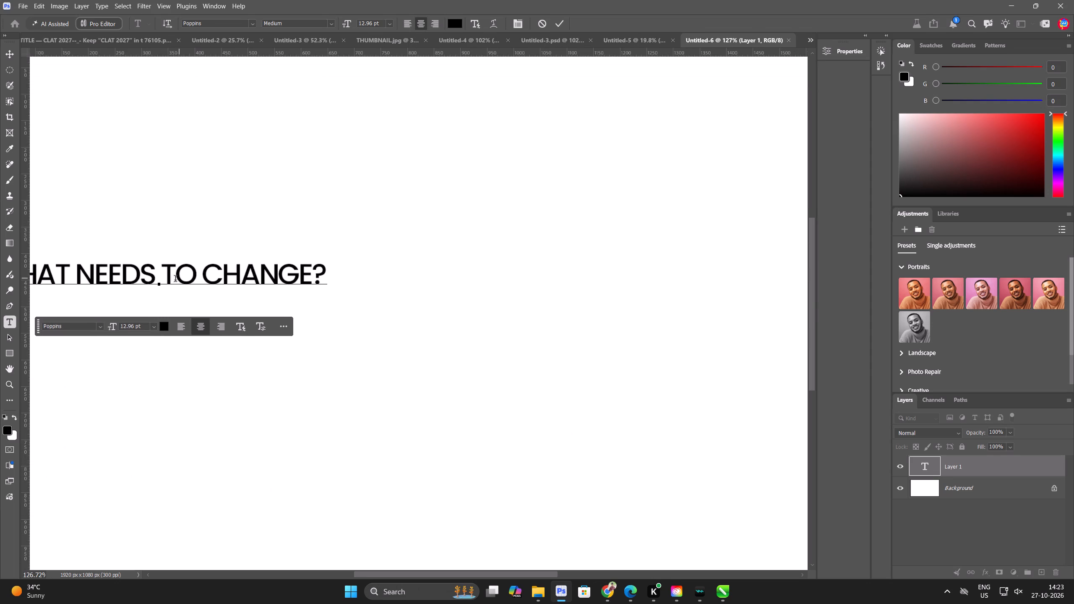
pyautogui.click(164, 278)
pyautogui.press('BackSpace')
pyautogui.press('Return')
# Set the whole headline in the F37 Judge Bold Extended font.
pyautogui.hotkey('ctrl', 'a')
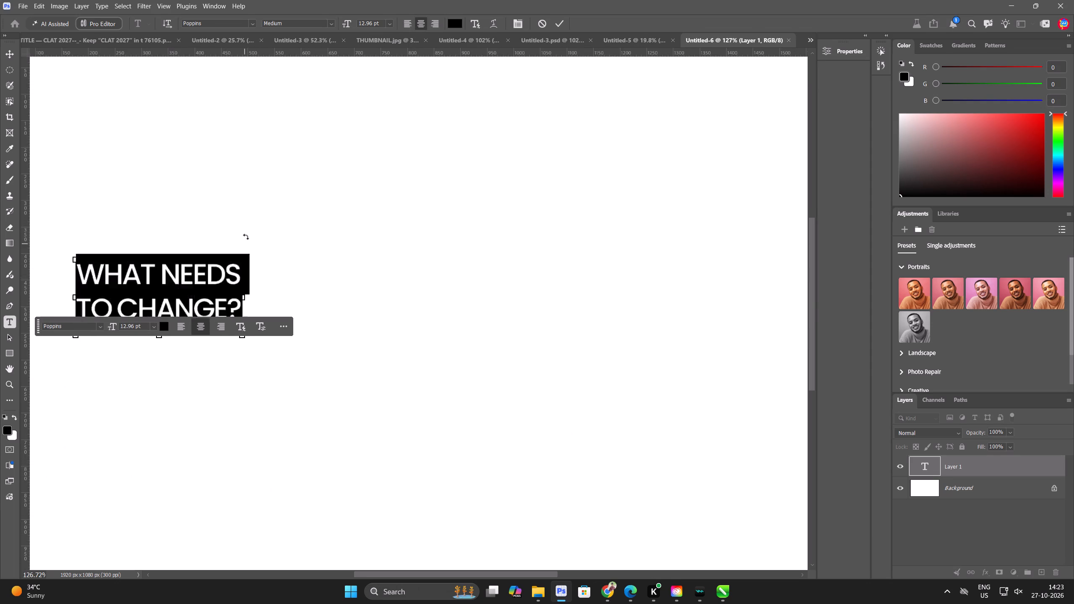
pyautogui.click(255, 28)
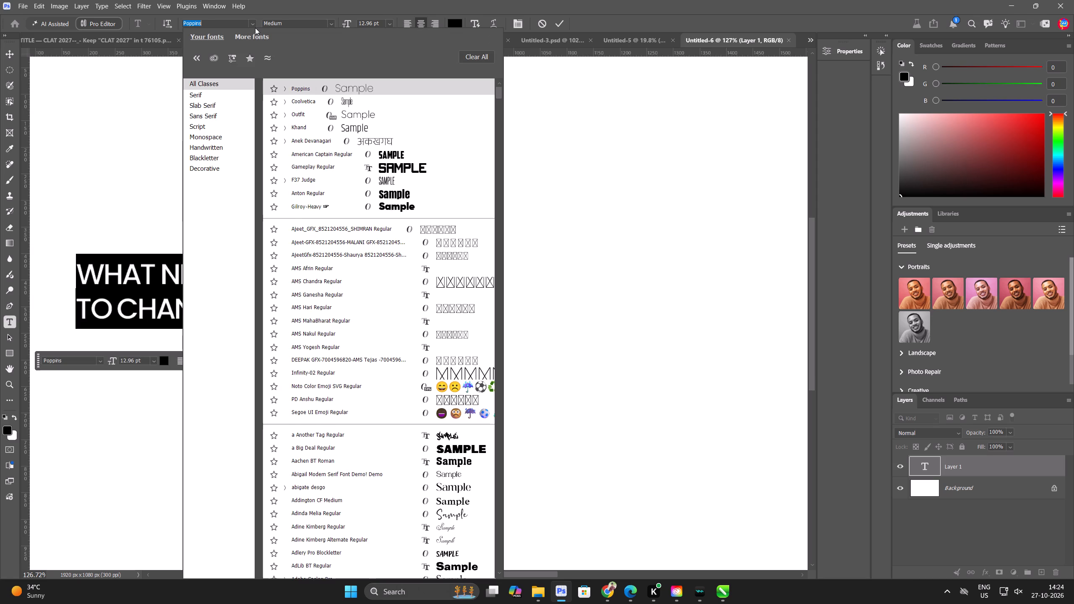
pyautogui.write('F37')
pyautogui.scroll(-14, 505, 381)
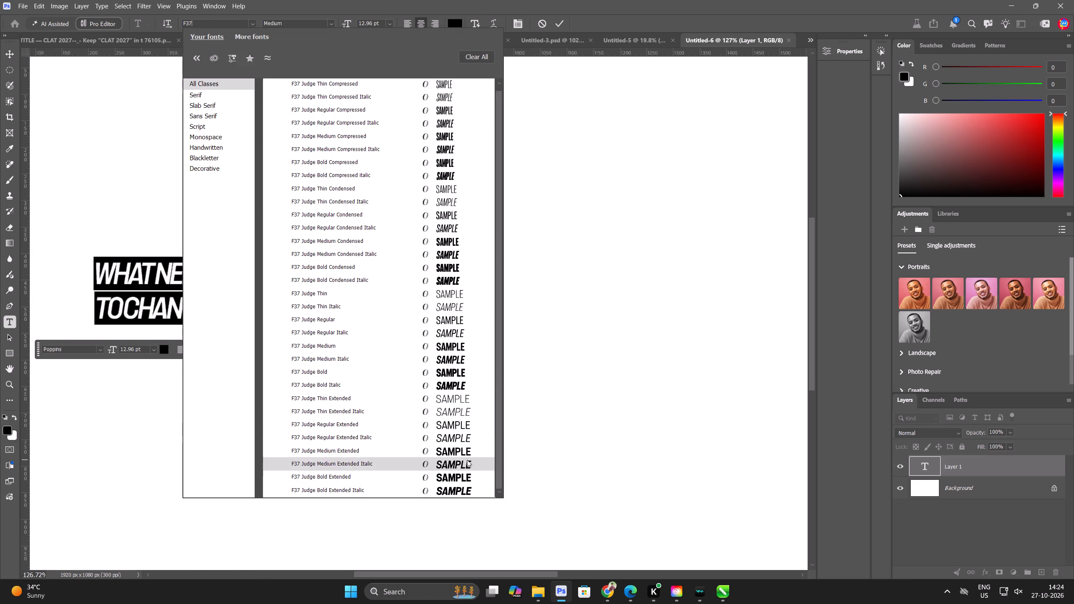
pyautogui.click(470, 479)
# Set the tracking of the whole headline to 0.
pyautogui.doubleClick(176, 299)
pyautogui.hotkey('ctrl', 'a')
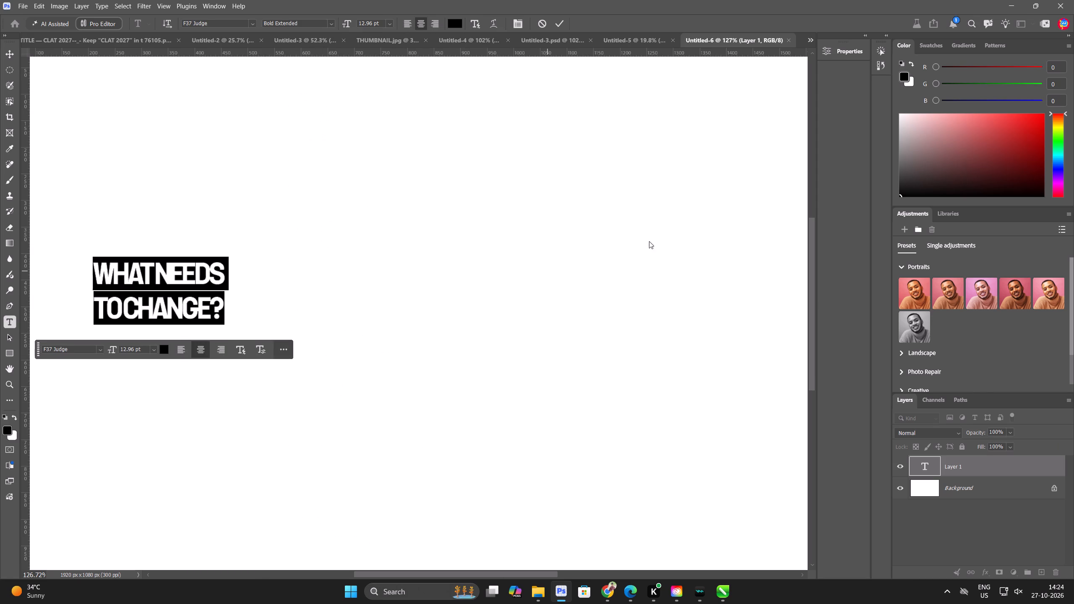
pyautogui.click(844, 49)
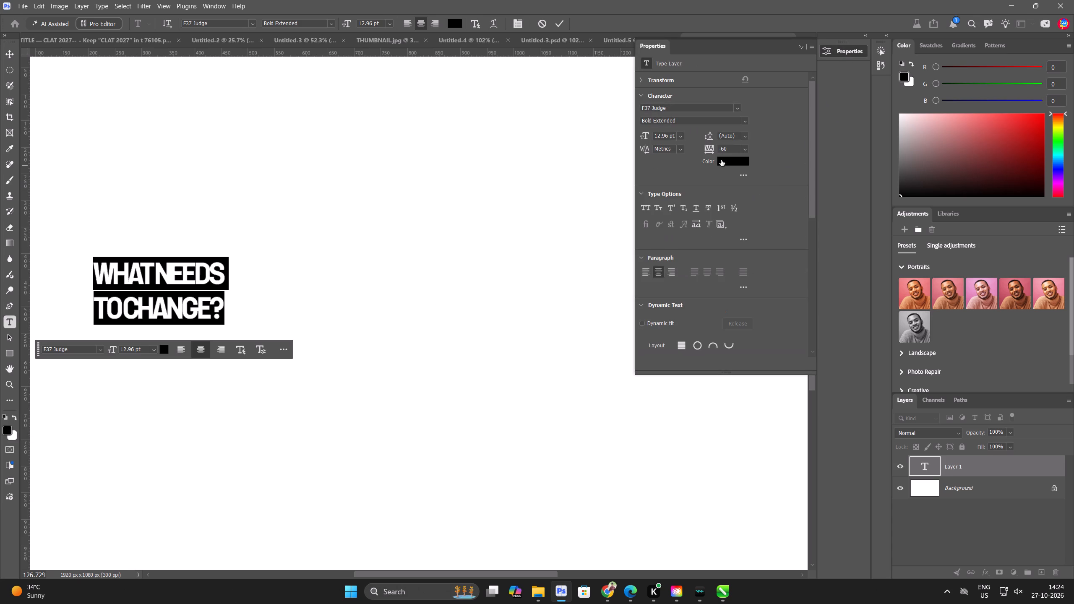
pyautogui.doubleClick(722, 148)
pyautogui.hotkey('ctrl', 'a')
pyautogui.press('0')
pyautogui.press('Return')
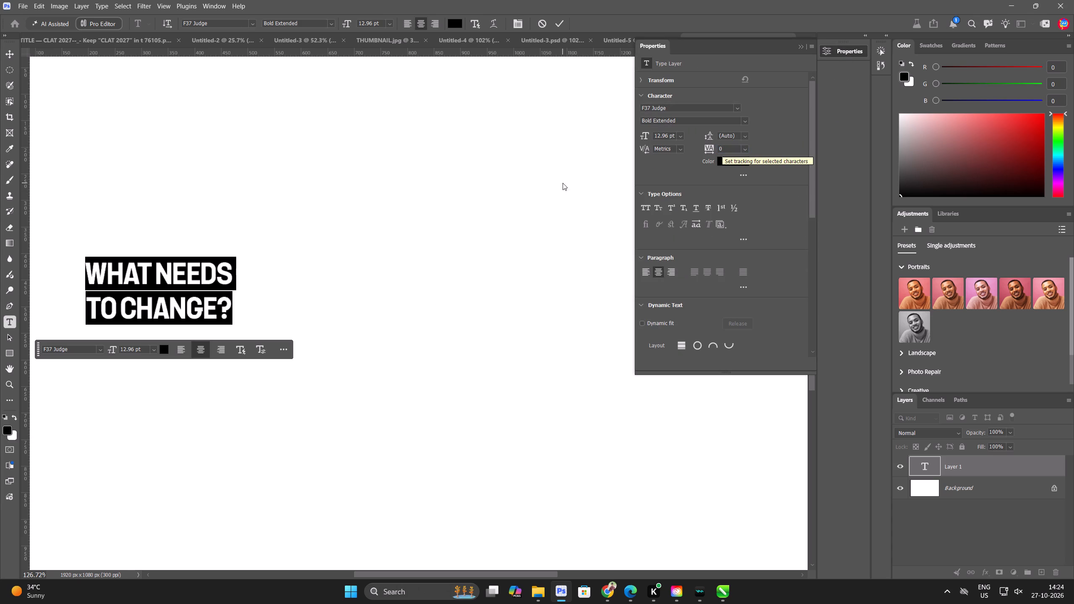
# Set the whole headline in the Coolvetica Book font.
pyautogui.click(193, 285)
pyautogui.hotkey('ctrl', 'a')
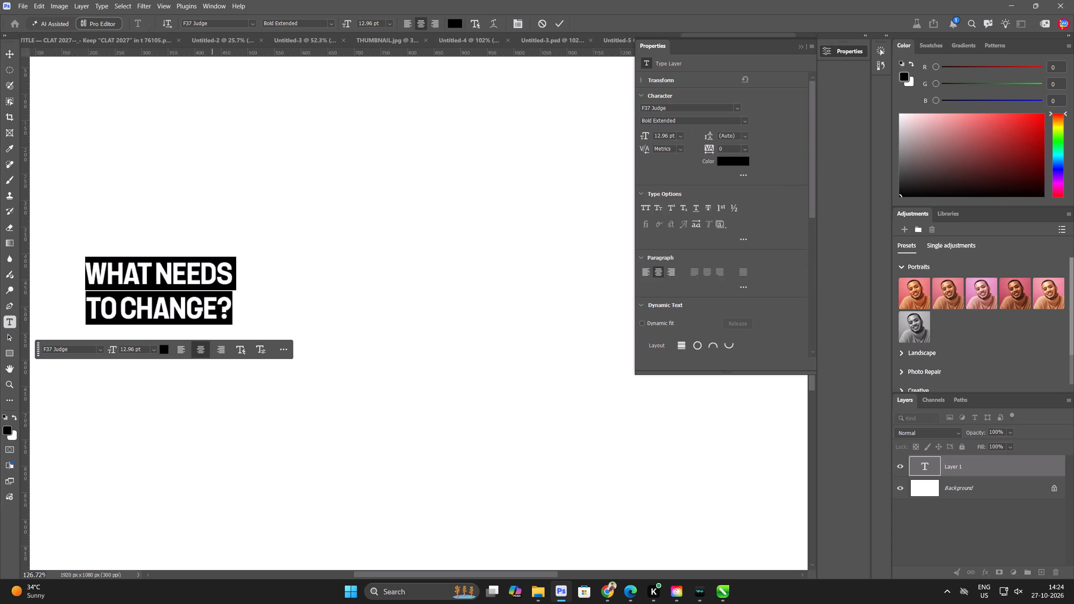
pyautogui.click(212, 26)
pyautogui.write('COO')
pyautogui.scroll(-5, 315, 240)
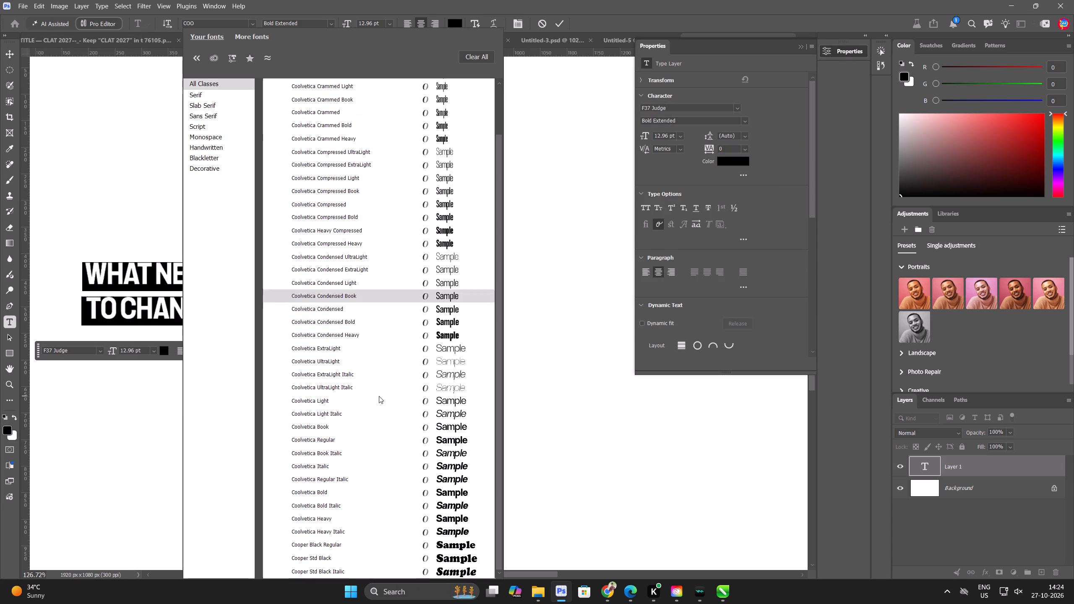
pyautogui.scroll(-7, 379, 396)
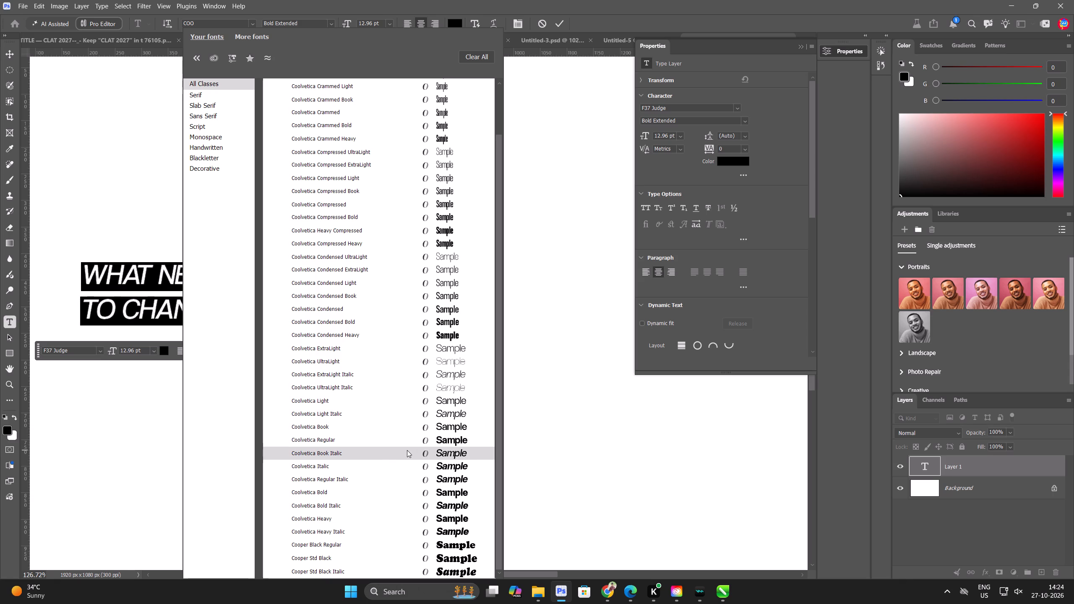
pyautogui.click(413, 431)
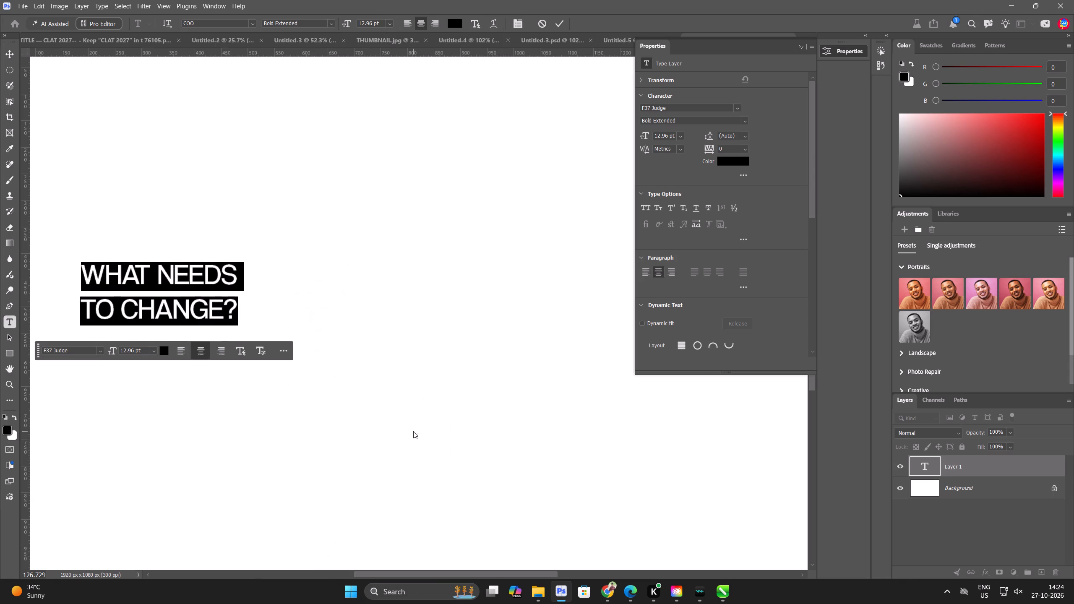
# Rejoin the headline's two lines and move the line break so only "CHANGE?" is on the second line.
pyautogui.click(86, 309)
pyautogui.press('BackSpace')
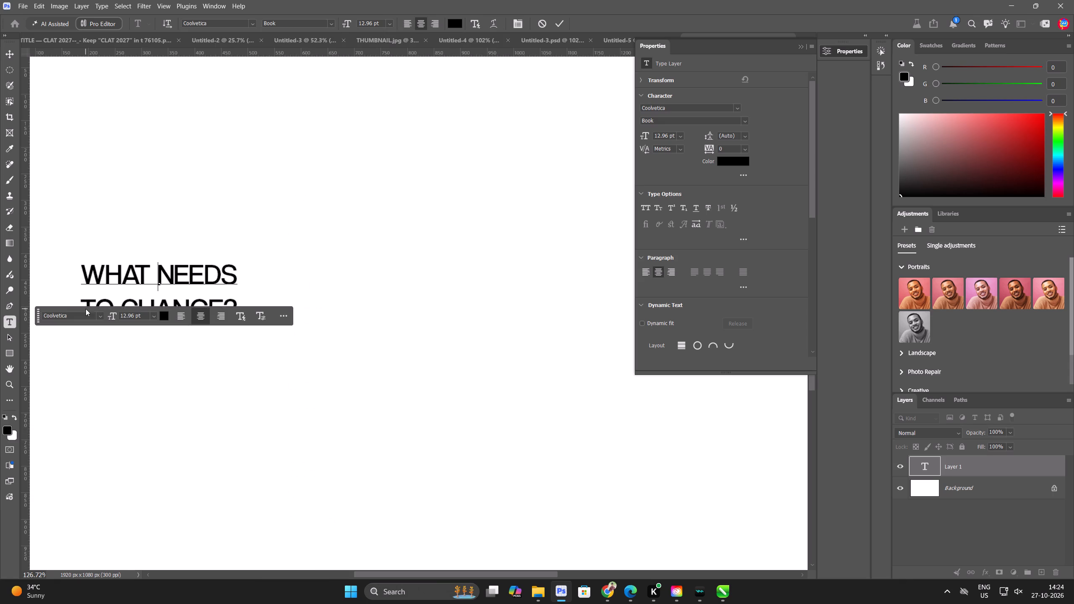
pyautogui.press('space')
pyautogui.click(202, 279)
pyautogui.press('=')
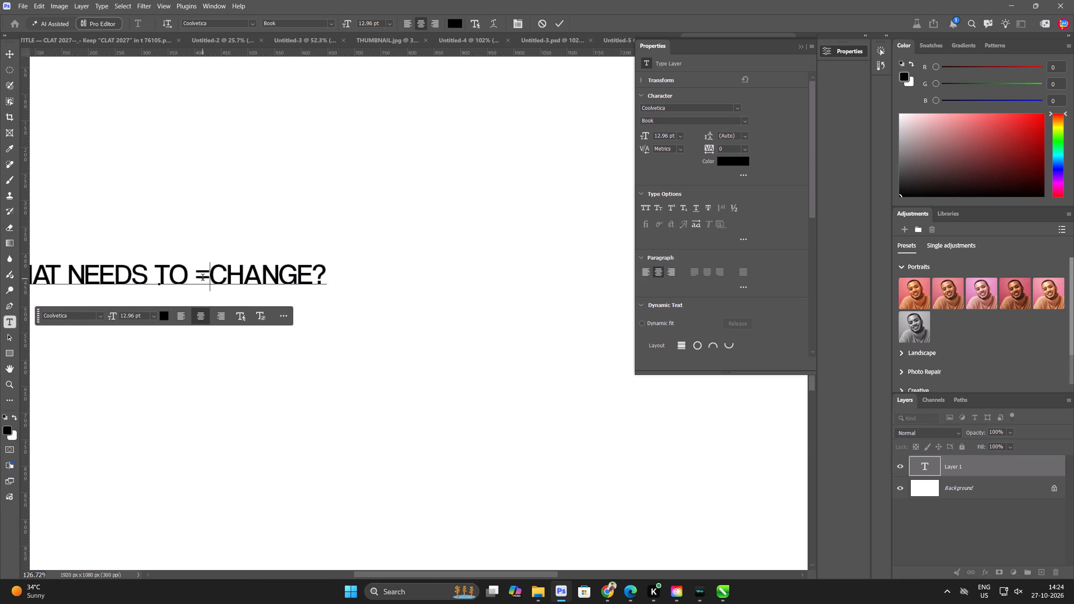
pyautogui.press('BackSpace')
pyautogui.press('BackSpace')
pyautogui.press('Return')
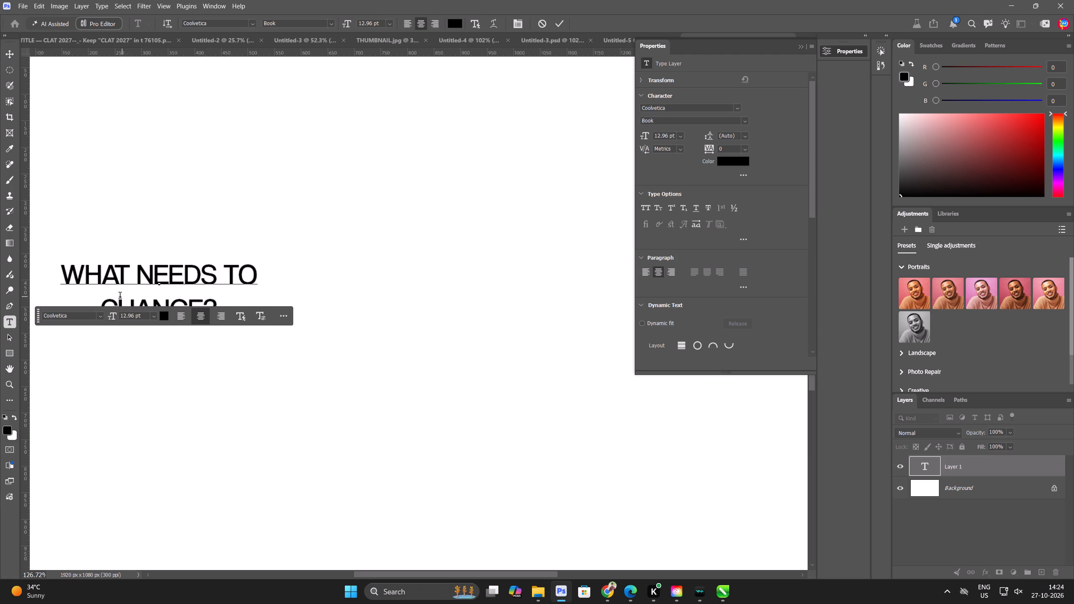
# Set the word "CHANGE?" in Coolvetica Bold.
pyautogui.moveTo(104, 299); pyautogui.dragTo(301, 299)
pyautogui.click(740, 120)
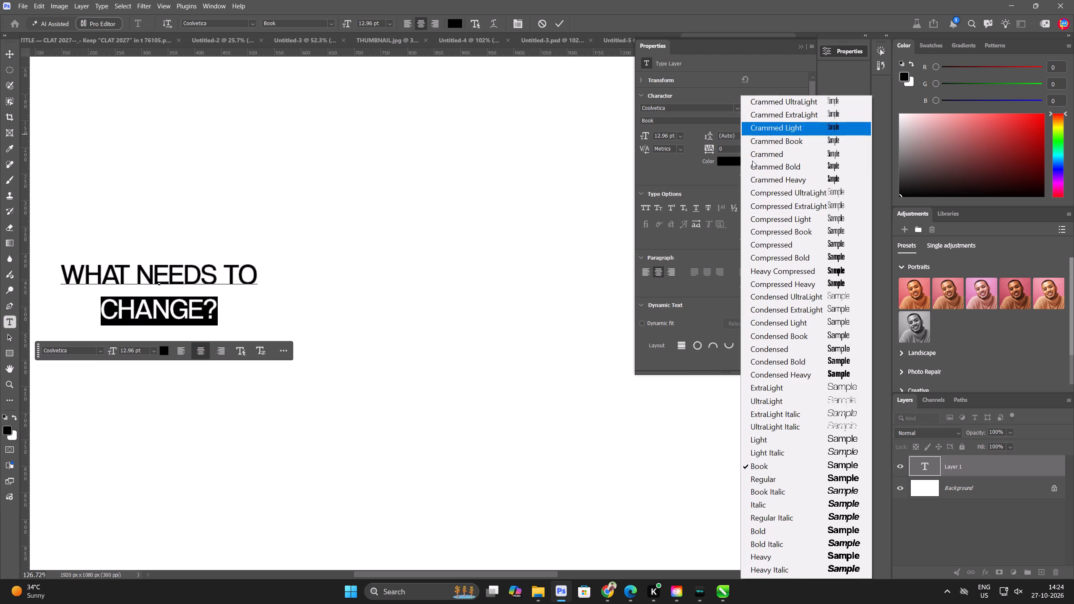
pyautogui.click(834, 531)
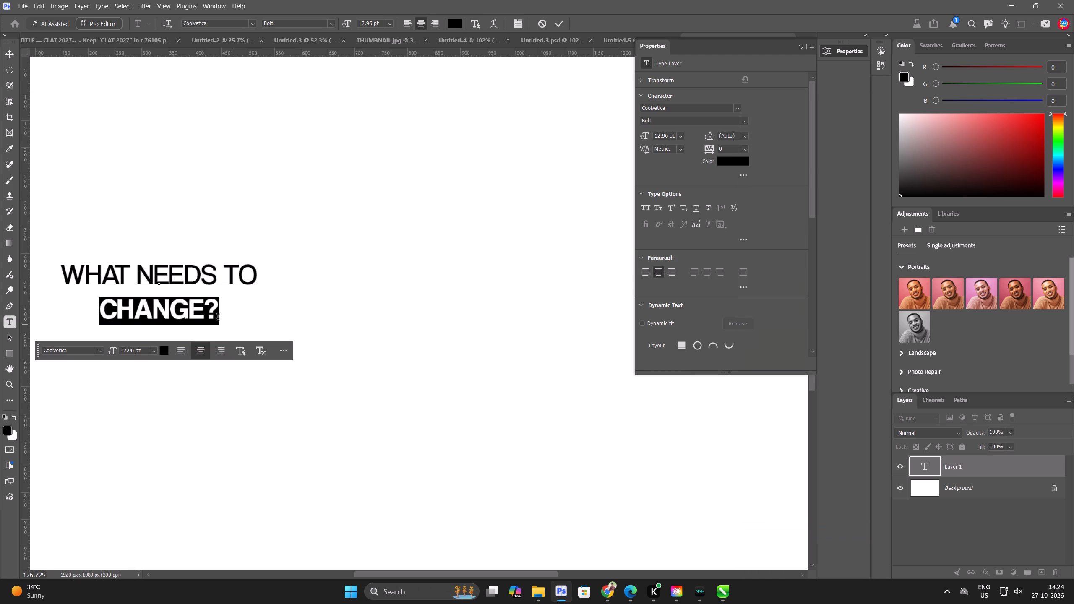
# Set the leading of the whole headline to 12 pt.
pyautogui.click(175, 302)
pyautogui.hotkey('ctrl', 'a')
pyautogui.click(709, 138)
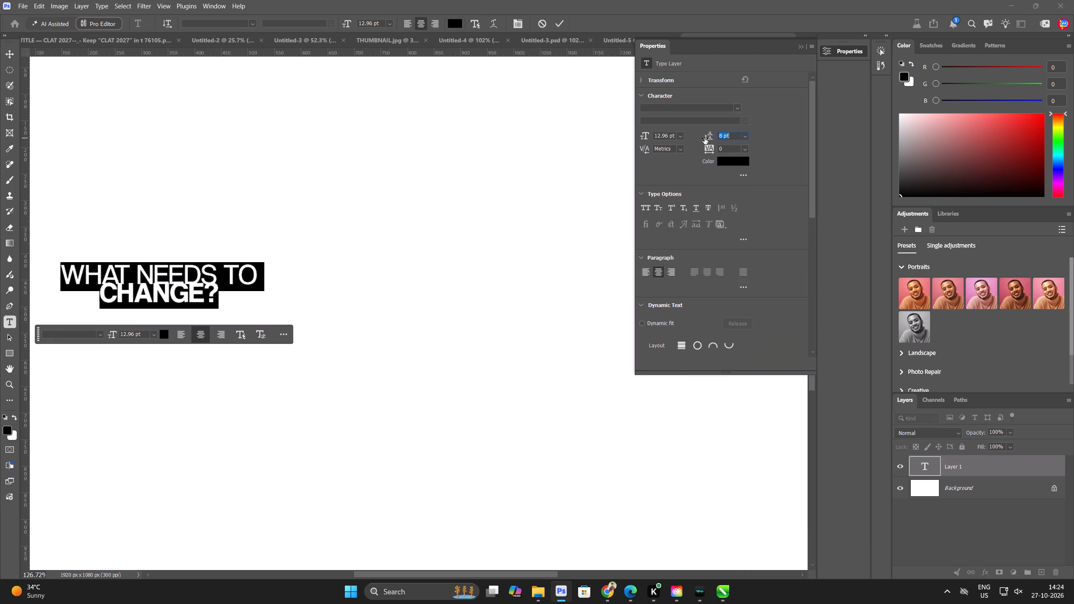
# Enlarge "CHANGE?" to 25 pt and adjust its leading so it sits close beneath the first line.
pyautogui.click(137, 296)
pyautogui.moveTo(90, 299); pyautogui.dragTo(365, 299)
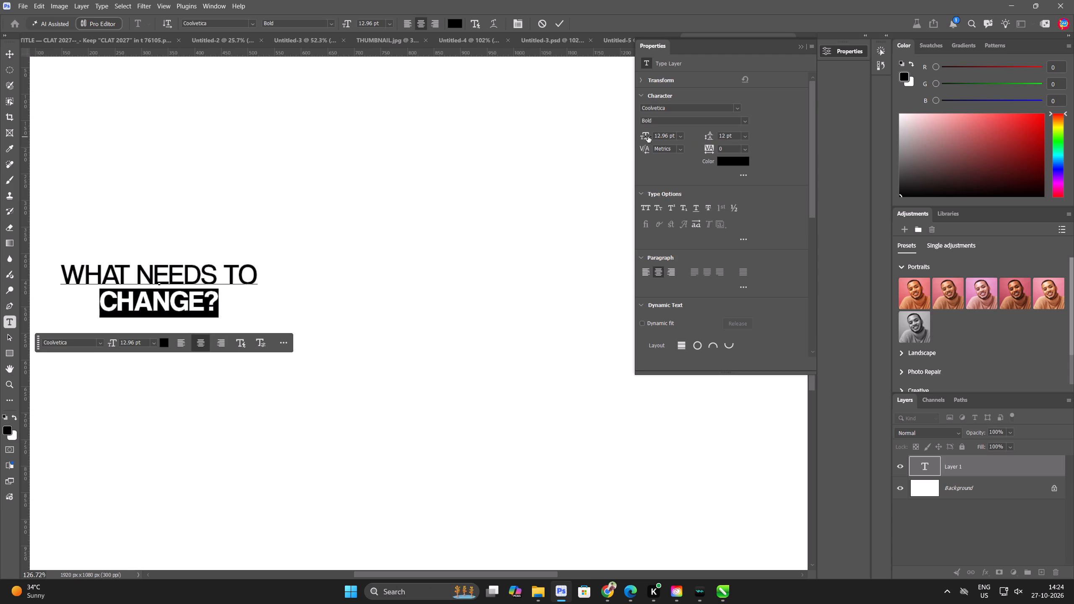
pyautogui.moveTo(646, 135); pyautogui.dragTo(653, 138)
pyautogui.moveTo(709, 138); pyautogui.dragTo(714, 139)
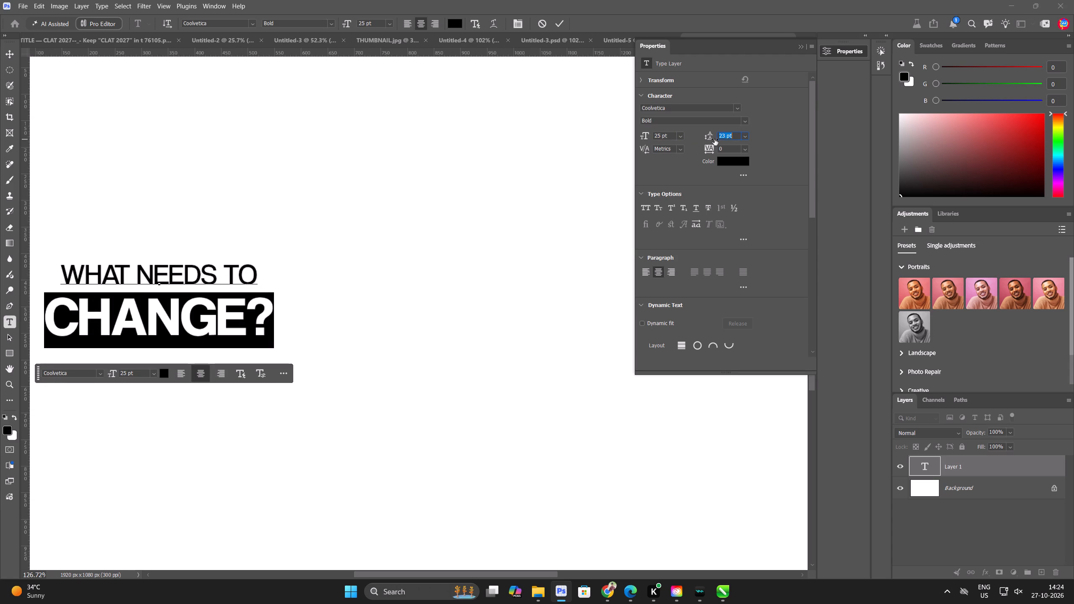
pyautogui.moveTo(714, 139); pyautogui.dragTo(713, 139)
# Scale the headline layer up to about 232% and shift it slightly closer to the canvas's left edge.
pyautogui.click(15, 57)
pyautogui.scroll(-4, 329, 258)
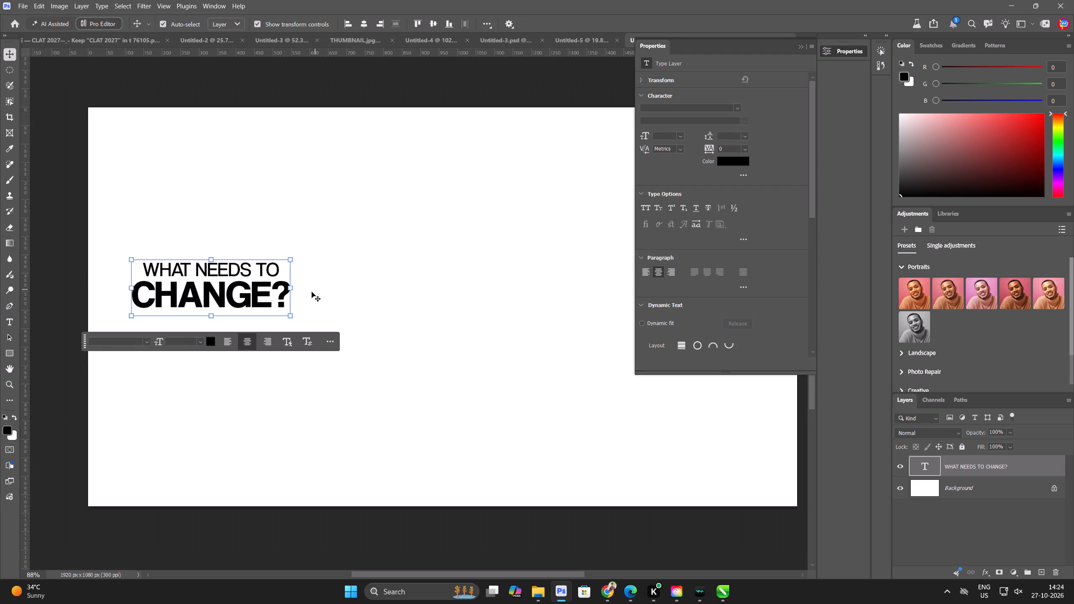
pyautogui.moveTo(290, 287); pyautogui.dragTo(501, 287)
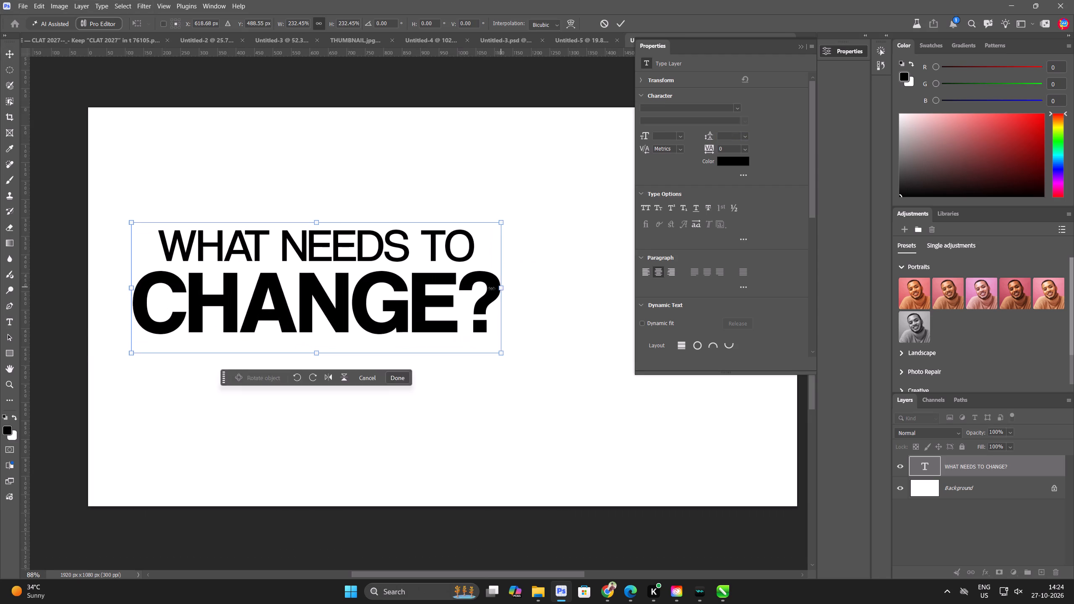
pyautogui.moveTo(425, 292); pyautogui.dragTo(412, 292)
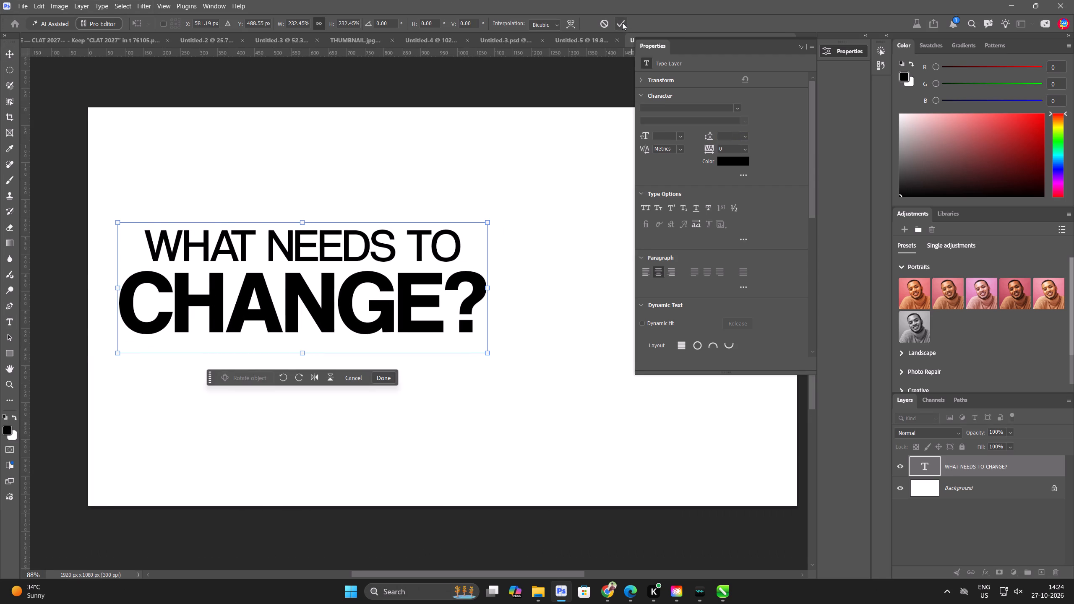
pyautogui.click(622, 23)
pyautogui.scroll(-7, 313, 299)
pyautogui.click(374, 169)
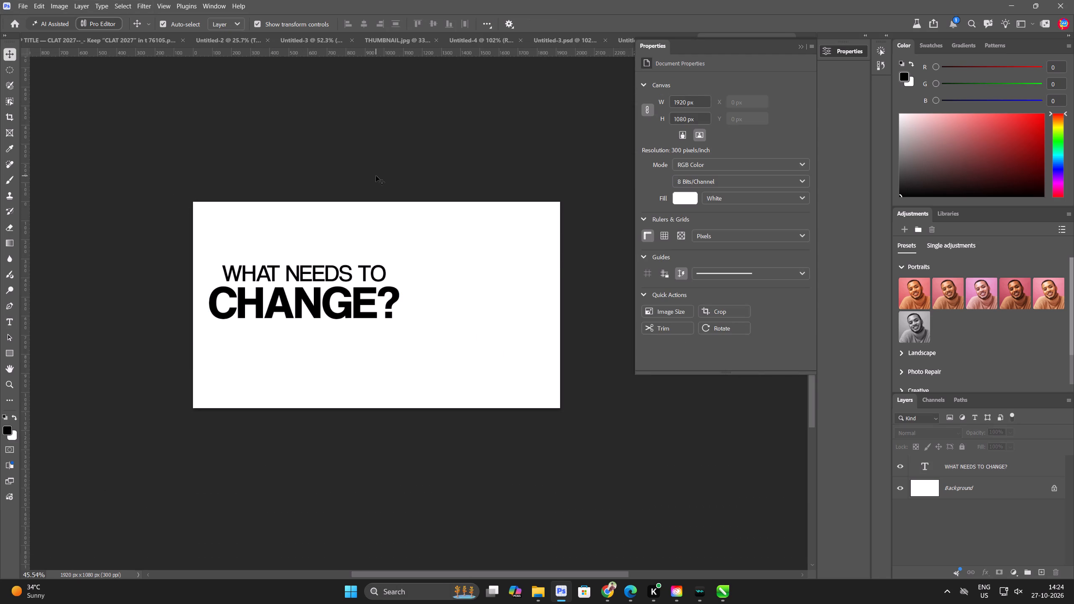
# Place the embedded logo overlay "TUTORIAL Thumbnail.png" from the logos folder at full canvas size, and collapse the properties covering the canvas.
pyautogui.hotkey('ctrl', '0')
pyautogui.hotkey('ctrl', 'shift', 'm')
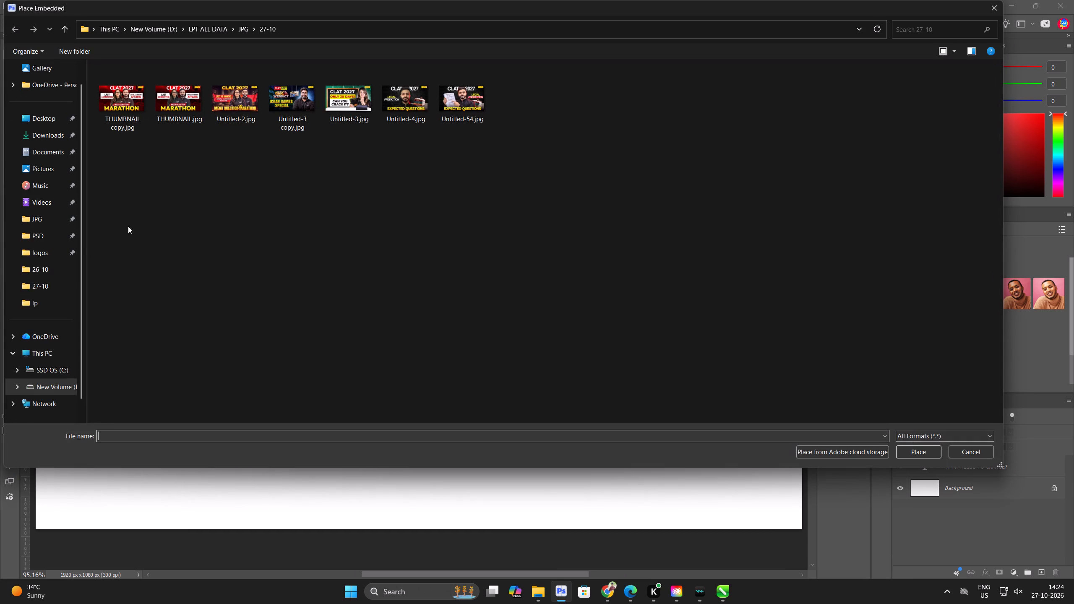
pyautogui.click(40, 251)
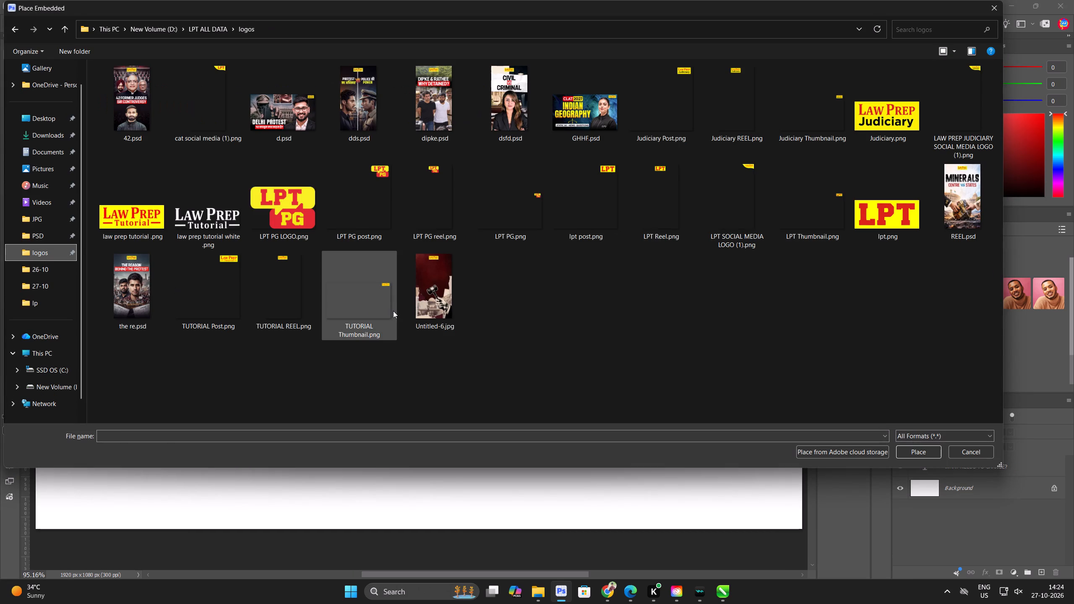
pyautogui.doubleClick(393, 311)
pyautogui.click(798, 43)
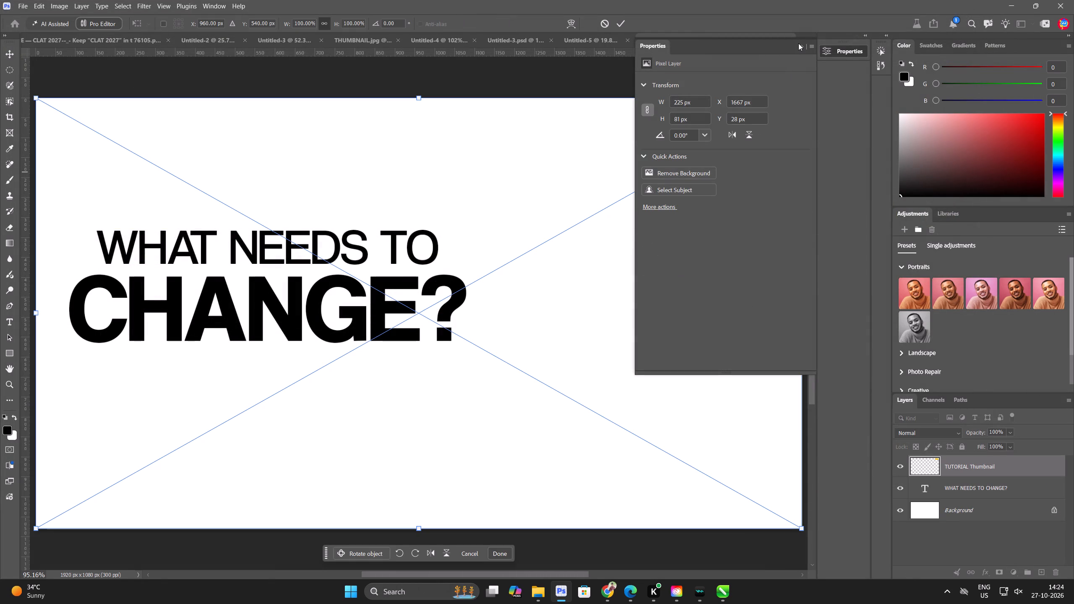
pyautogui.click(802, 46)
pyautogui.press('Return')
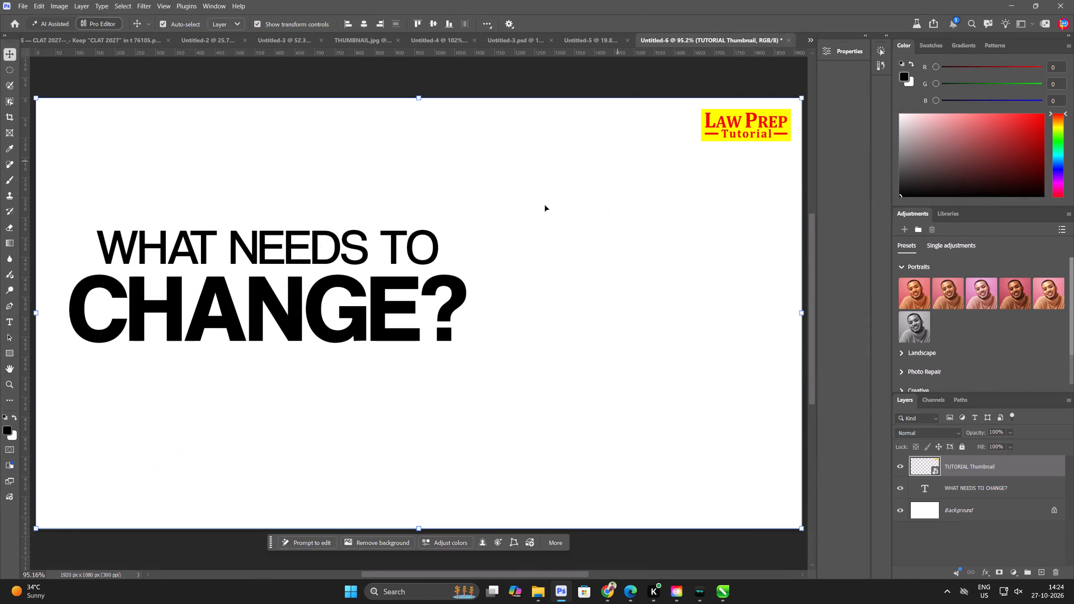
# Duplicate the headline text layer and position the copy directly below the original.
pyautogui.scroll(-3, 472, 247)
pyautogui.click(40, 344)
pyautogui.keyDown('alt'); pyautogui.moveTo(302, 302); pyautogui.dragTo(307, 323); pyautogui.keyUp('alt')
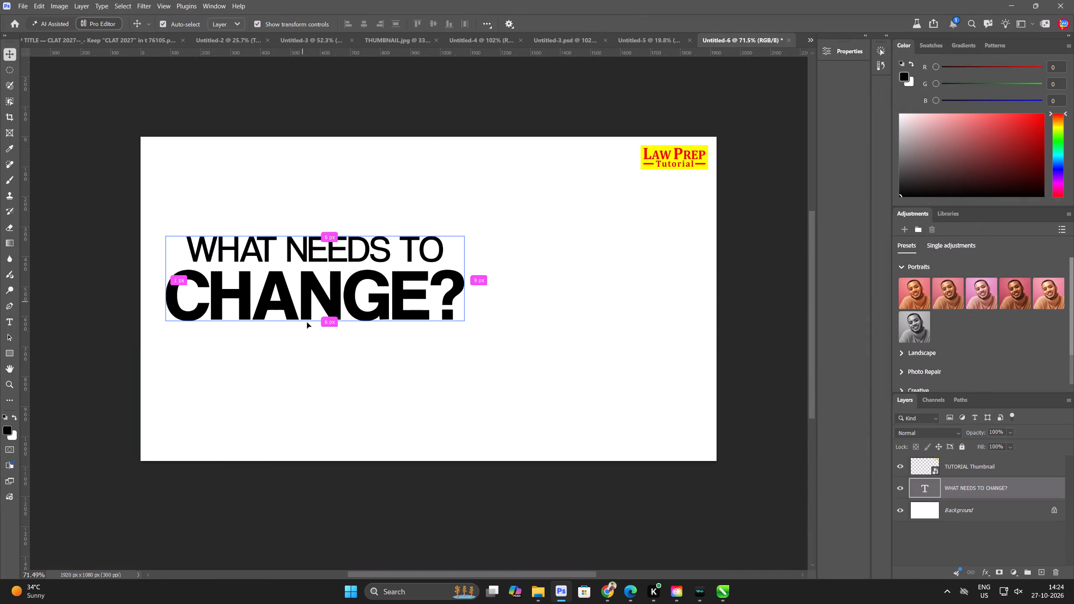
pyautogui.keyDown('alt'); pyautogui.moveTo(307, 323); pyautogui.dragTo(304, 404); pyautogui.keyUp('alt')
# Copy the line "FINAL 30 DAYS" from the design sheet's row 465 Topic cell in Chrome and replace the duplicated headline's text with it.
pyautogui.hotkey('alt', 'Tab')
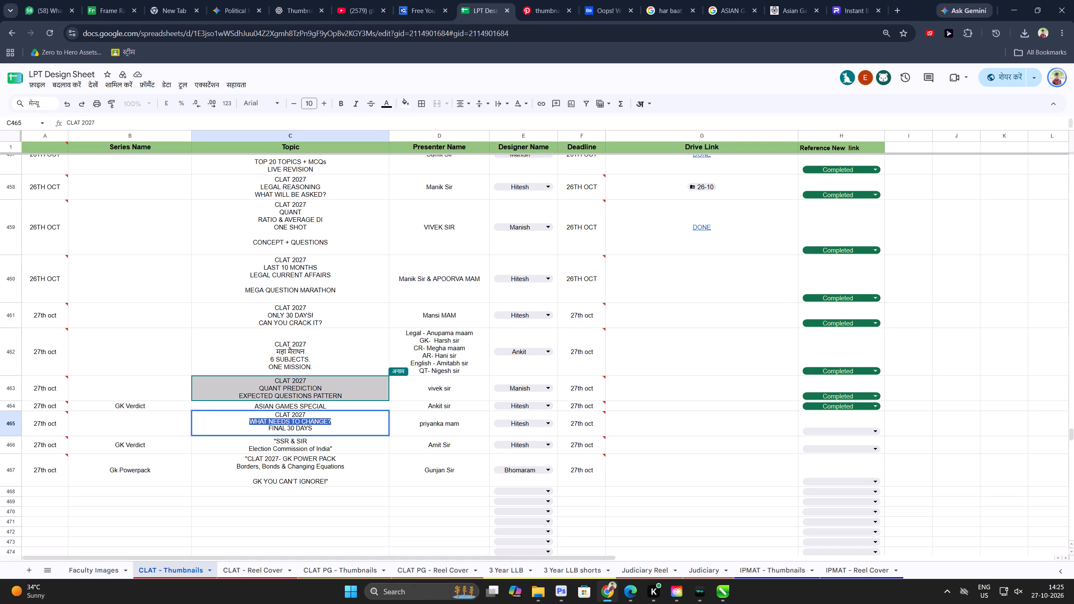
pyautogui.click(251, 432)
pyautogui.moveTo(241, 430); pyautogui.dragTo(388, 433)
pyautogui.hotkey('ctrl', 'c')
pyautogui.hotkey('ctrl', 'c')
pyautogui.click(1017, 1)
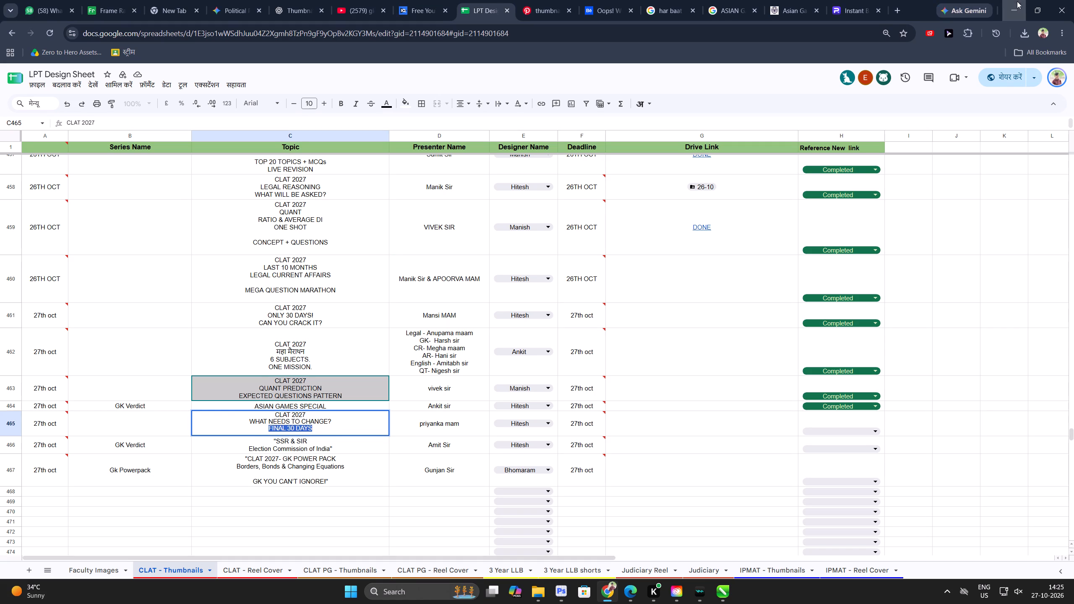
pyautogui.doubleClick(314, 367)
pyautogui.hotkey('ctrl', 'v')
# Set the FINAL 30 DAYS text in Anton Regular with a tracking of -40.
pyautogui.hotkey('ctrl', 'a')
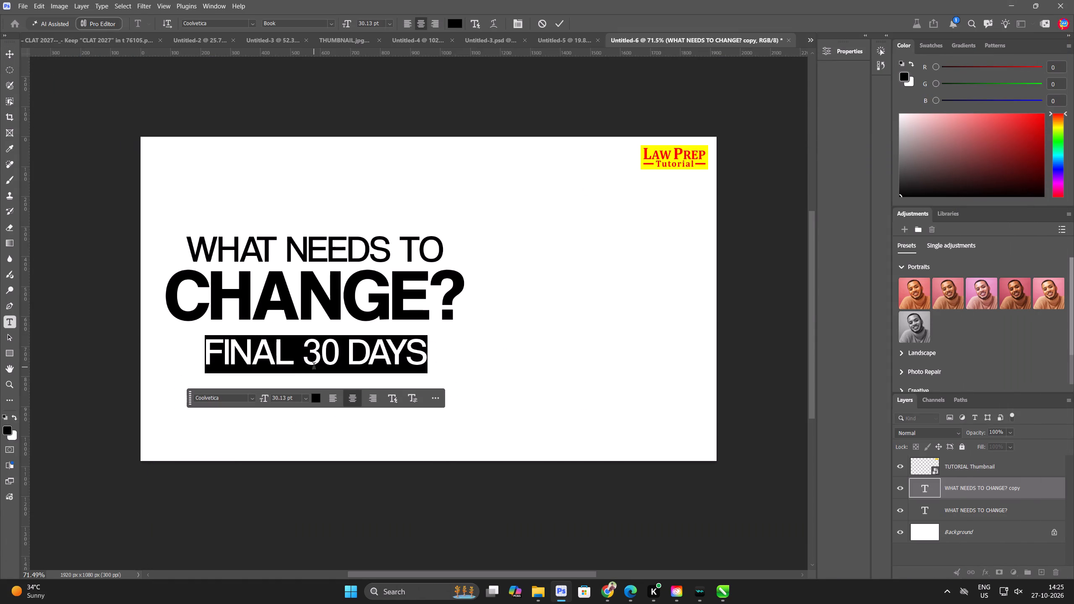
pyautogui.click(230, 26)
pyautogui.write('ANT')
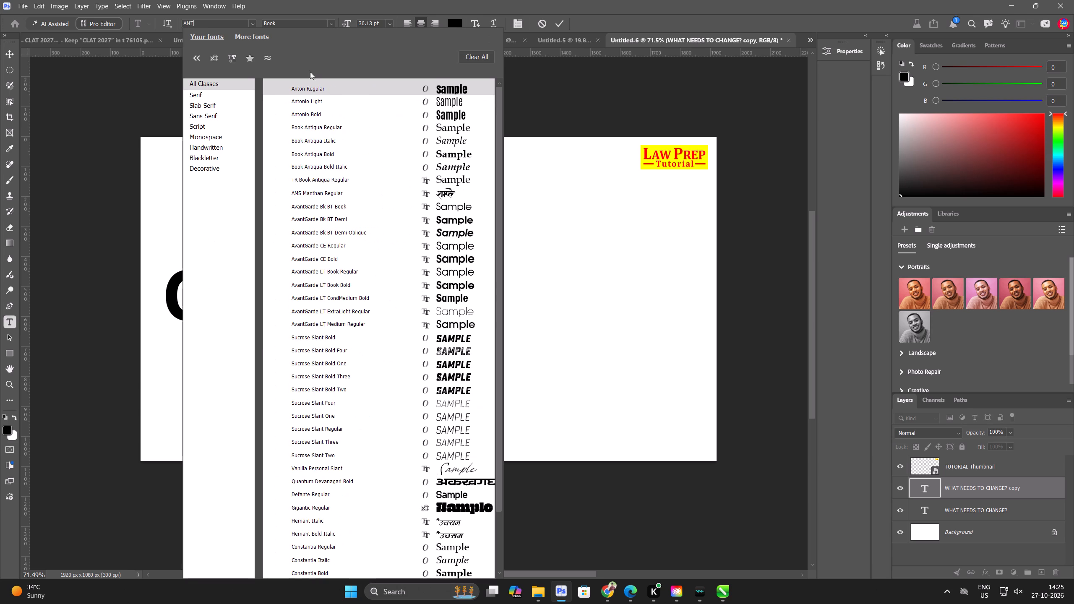
pyautogui.click(332, 91)
pyautogui.click(320, 327)
pyautogui.click(334, 357)
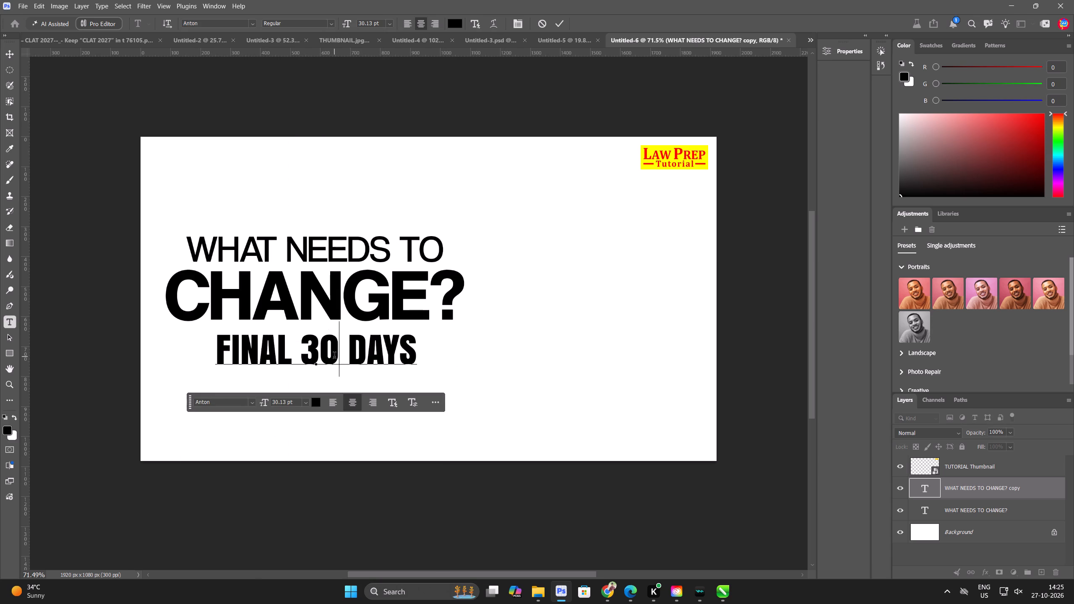
pyautogui.hotkey('ctrl', 'a')
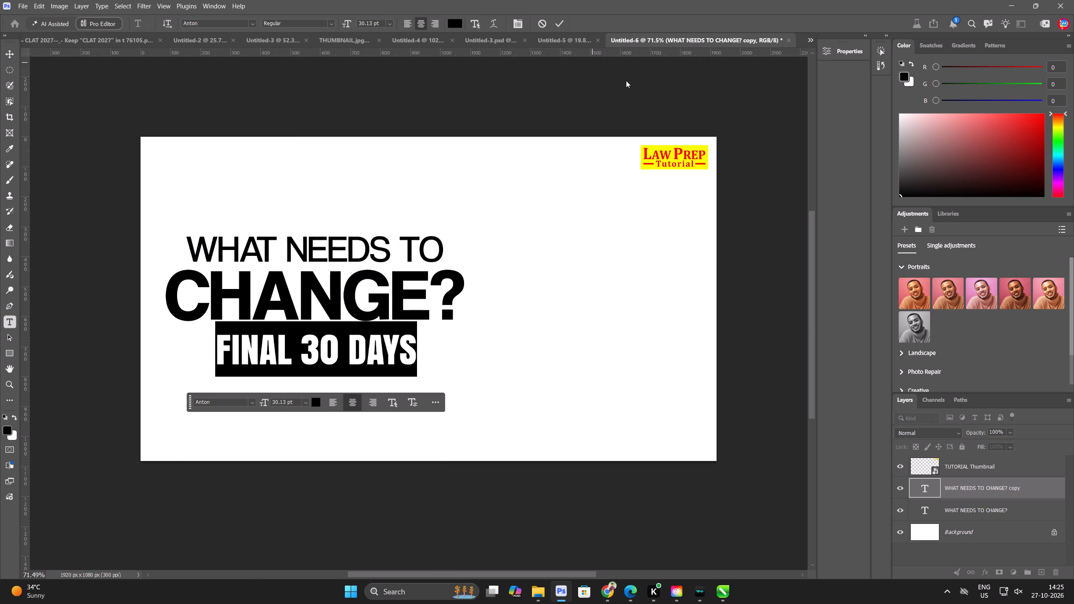
pyautogui.click(520, 20)
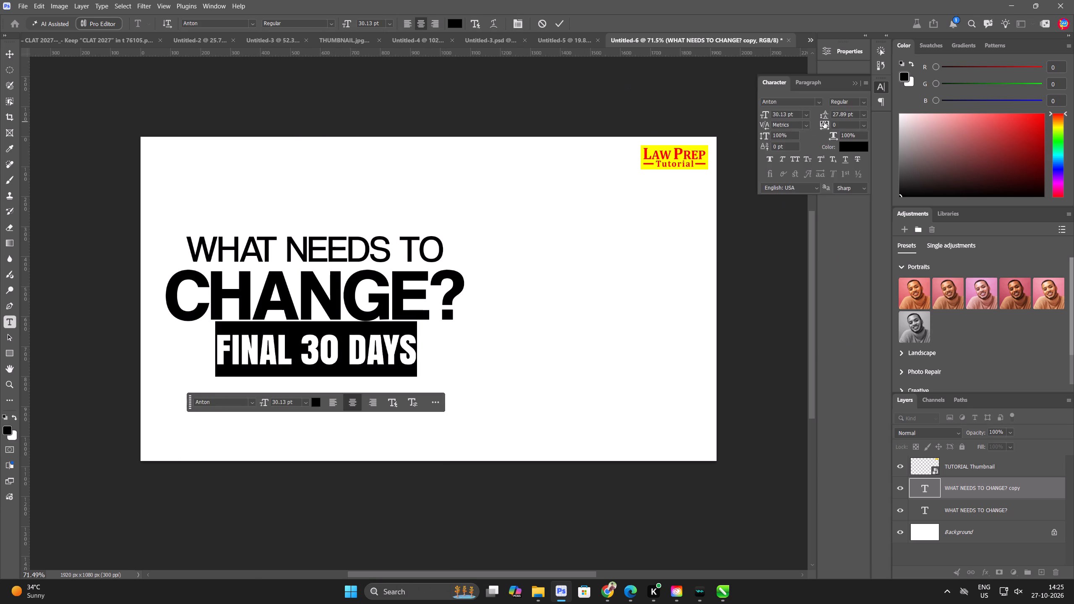
pyautogui.click(824, 122)
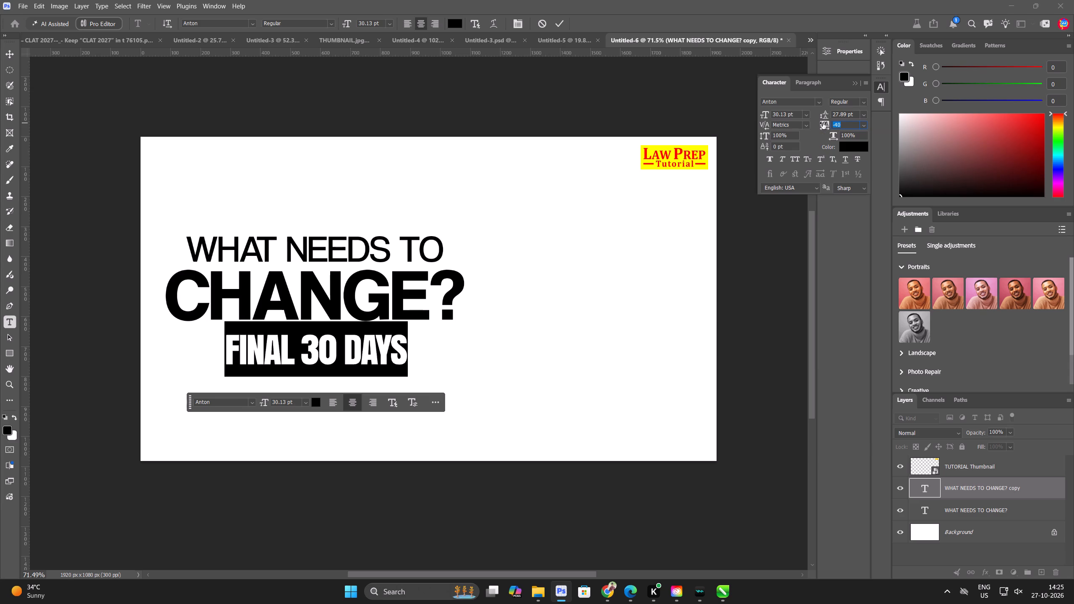
pyautogui.click(340, 335)
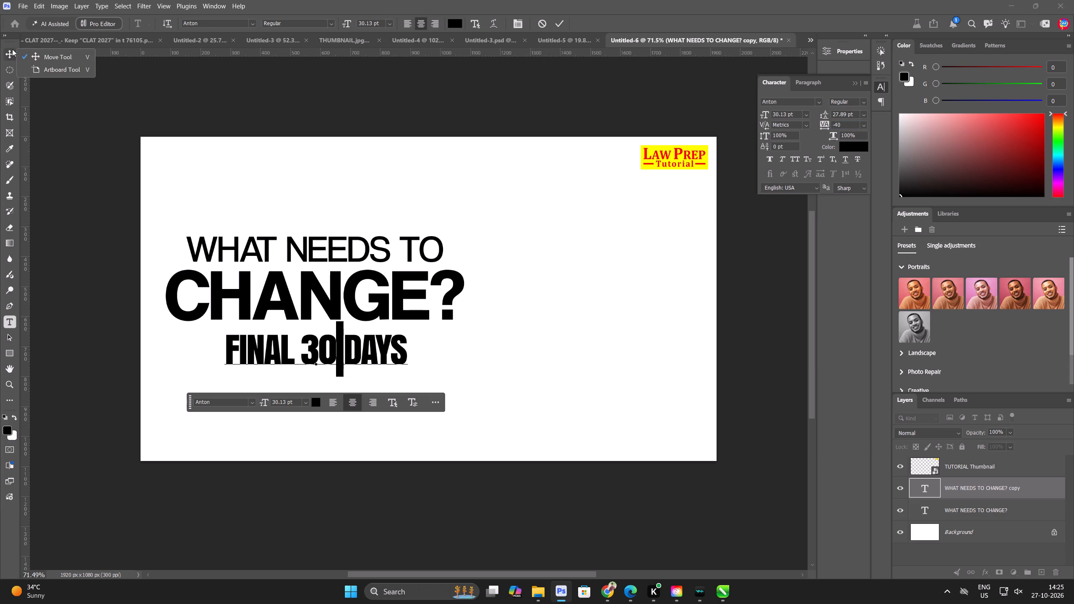
# Scale the FINAL 30 DAYS text to about 120% and place it centred directly beneath the word CHANGE?.
pyautogui.click(12, 49)
pyautogui.moveTo(315, 379); pyautogui.dragTo(318, 402)
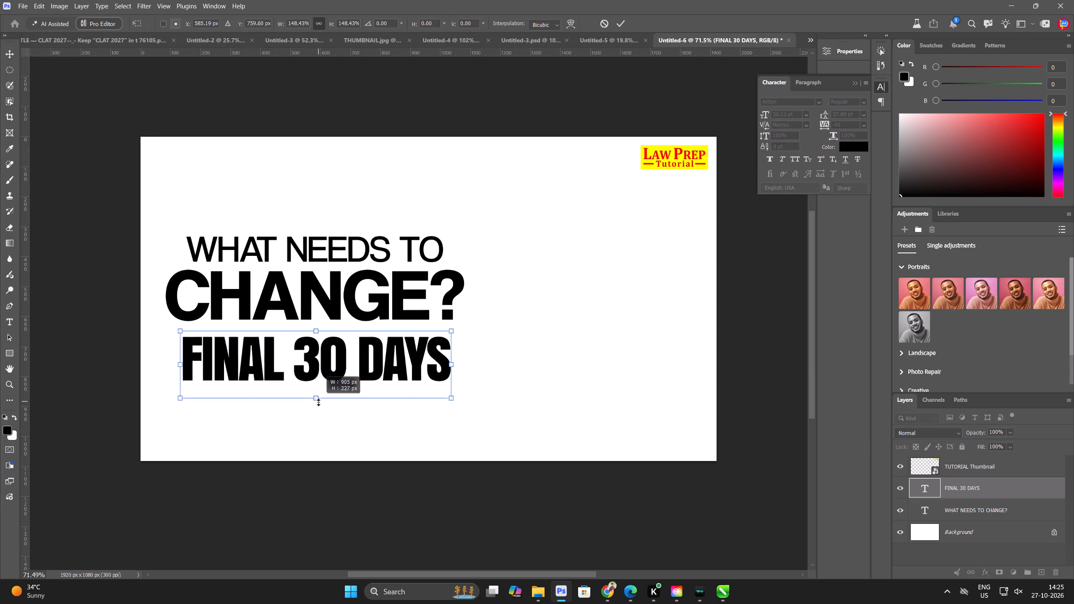
pyautogui.moveTo(318, 402); pyautogui.dragTo(318, 388)
pyautogui.moveTo(330, 376); pyautogui.dragTo(330, 423)
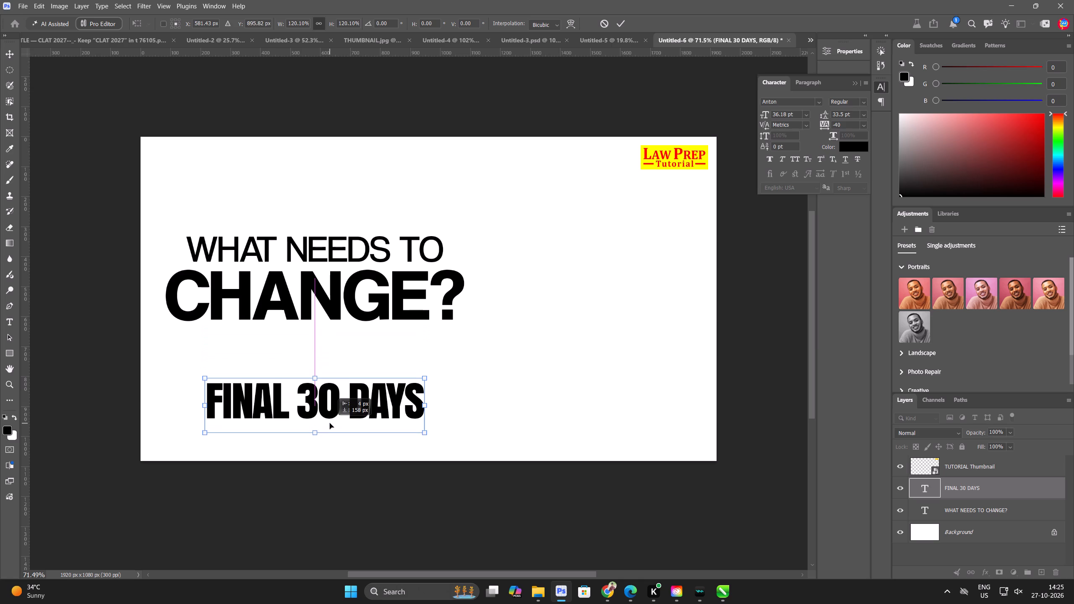
pyautogui.moveTo(330, 423); pyautogui.dragTo(330, 371)
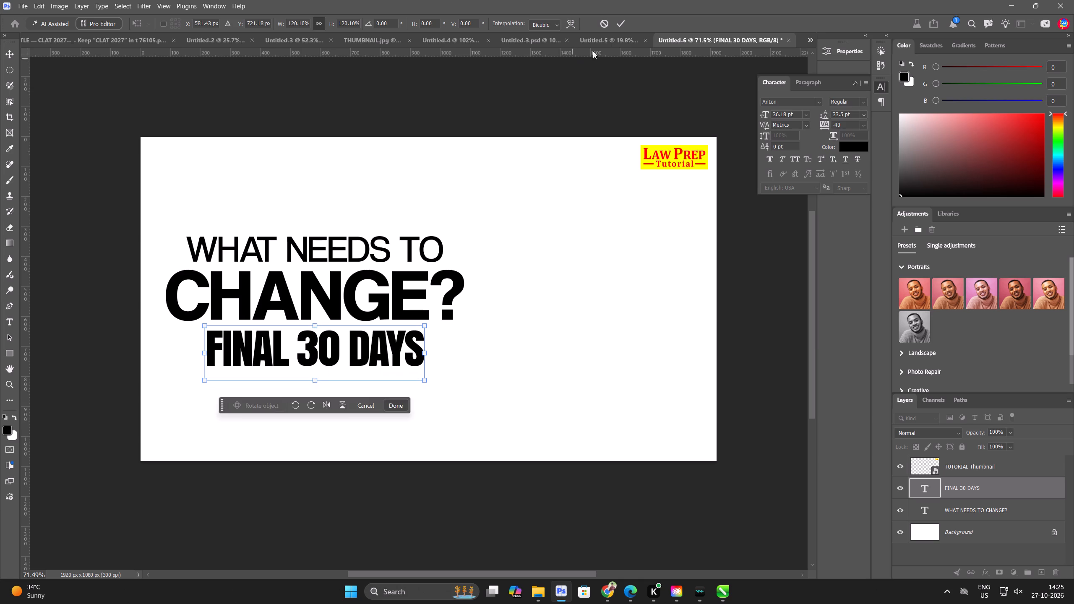
pyautogui.click(622, 21)
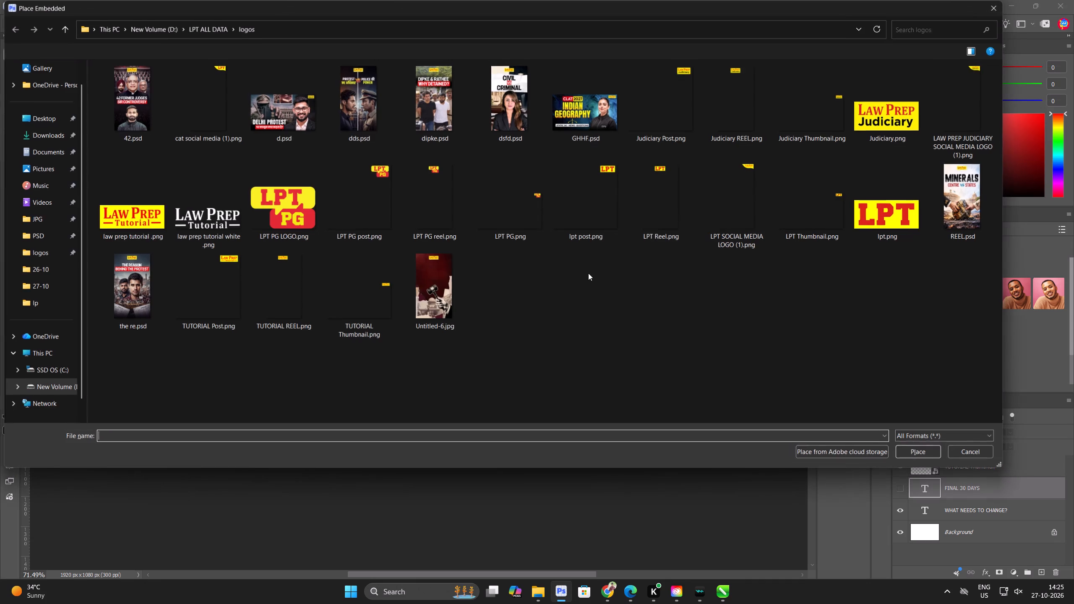
pyautogui.click(31, 136)
pyautogui.doubleClick(147, 139)
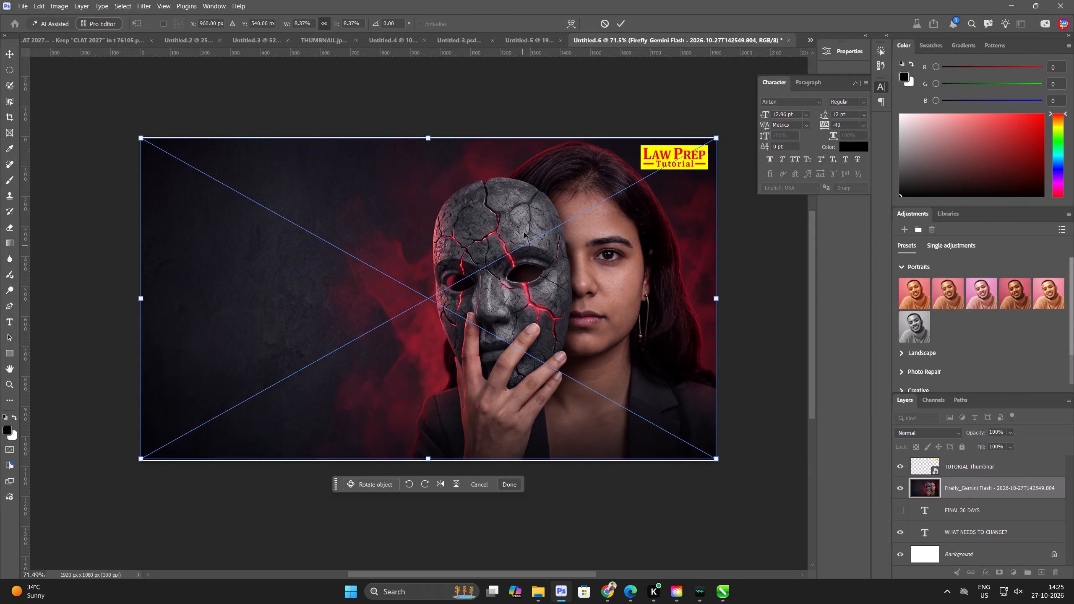
pyautogui.moveTo(429, 139); pyautogui.dragTo(429, 135)
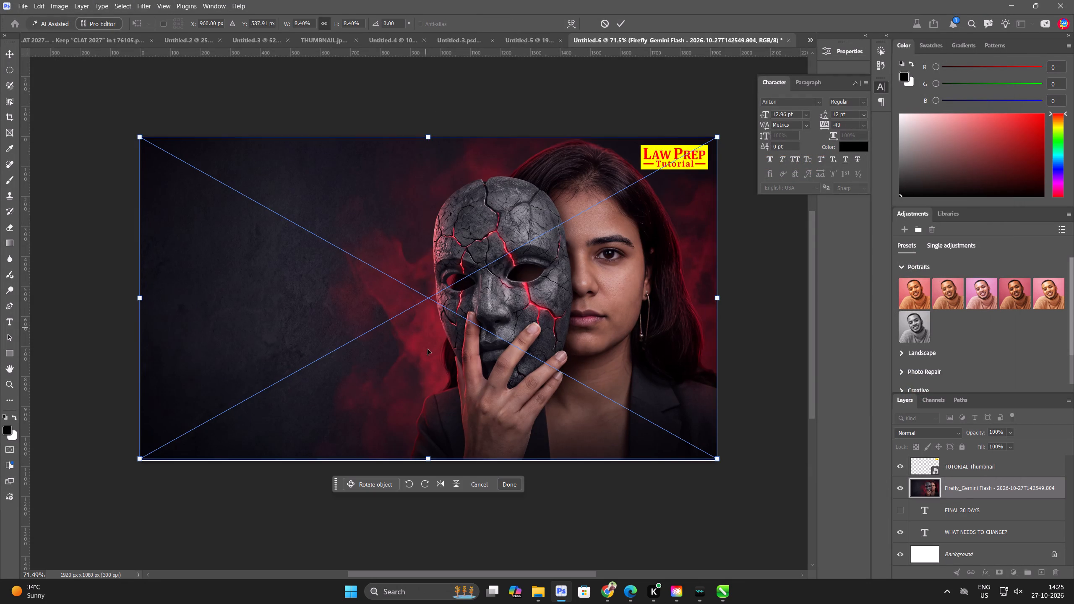
pyautogui.moveTo(431, 459); pyautogui.dragTo(430, 465)
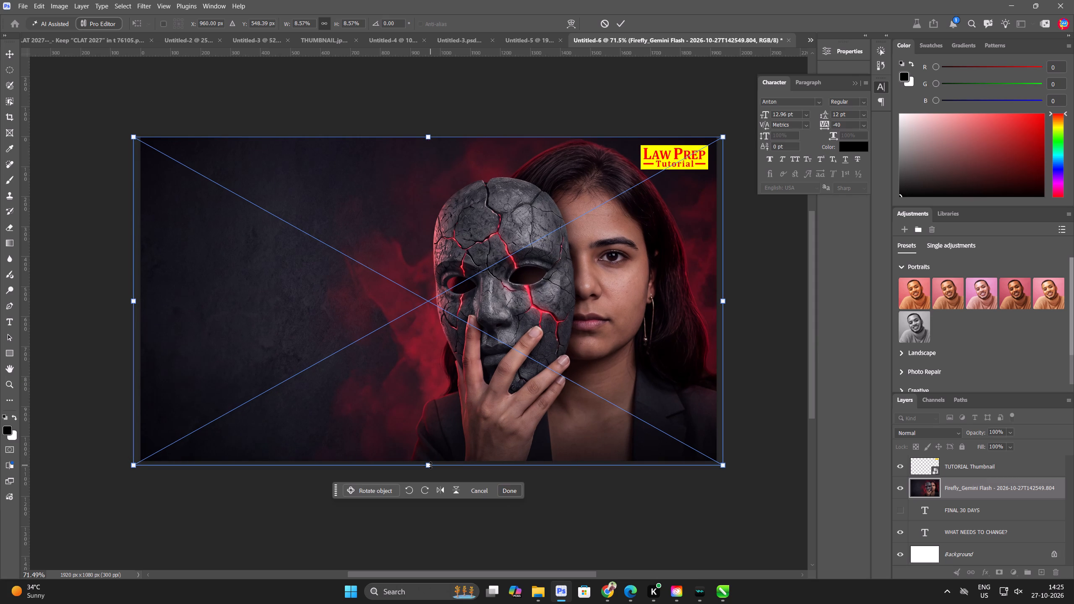
pyautogui.press('Return')
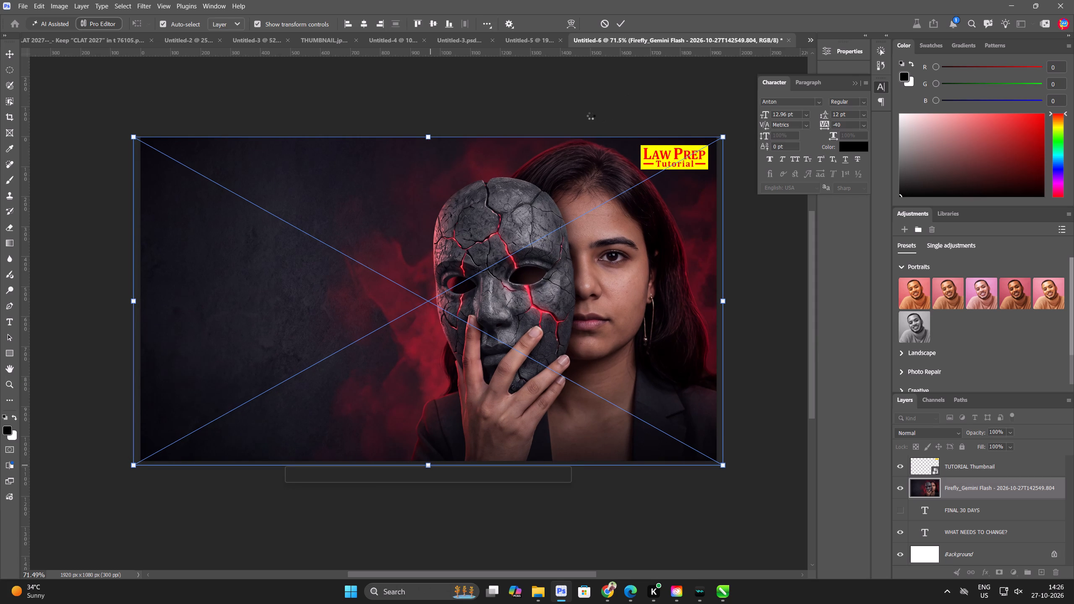
pyautogui.click(572, 87)
pyautogui.click(571, 297)
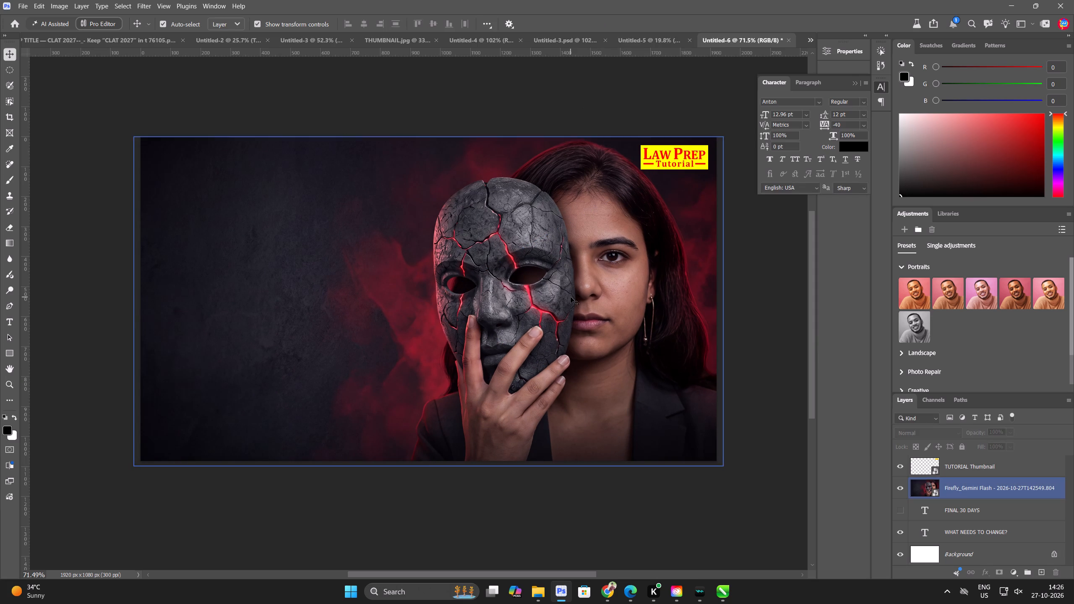
# Open the placed image's smart object contents, copy the woman with the mask onto a new layer using Object Selection, and hide the Background.
pyautogui.scroll(14, 631, 265)
pyautogui.doubleClick(925, 490)
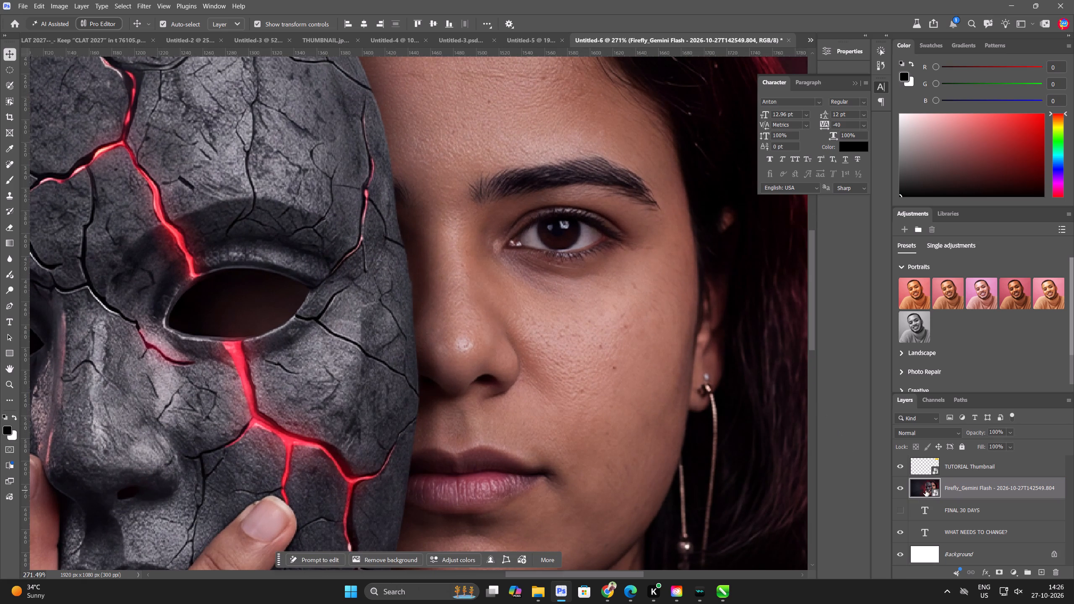
pyautogui.scroll(-3, 338, 329)
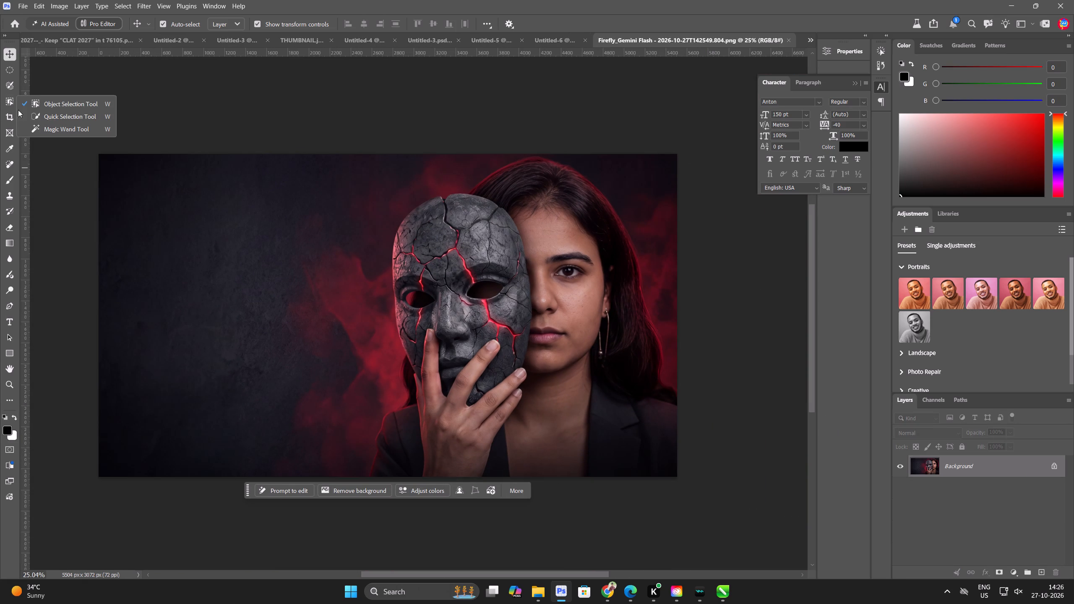
pyautogui.click(46, 106)
pyautogui.moveTo(315, 79); pyautogui.dragTo(643, 407)
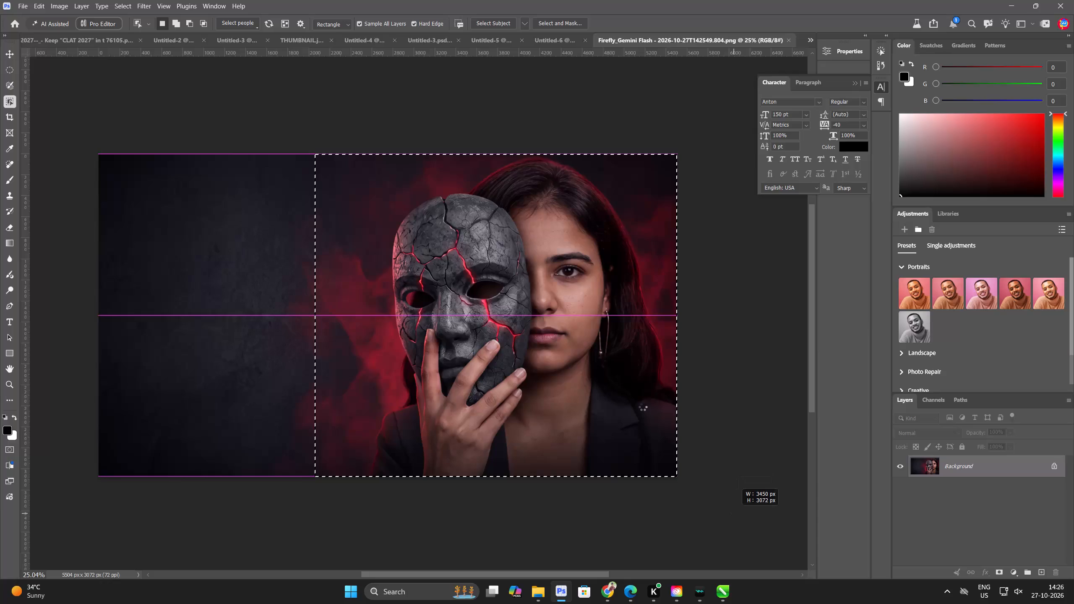
pyautogui.moveTo(643, 407); pyautogui.dragTo(735, 517)
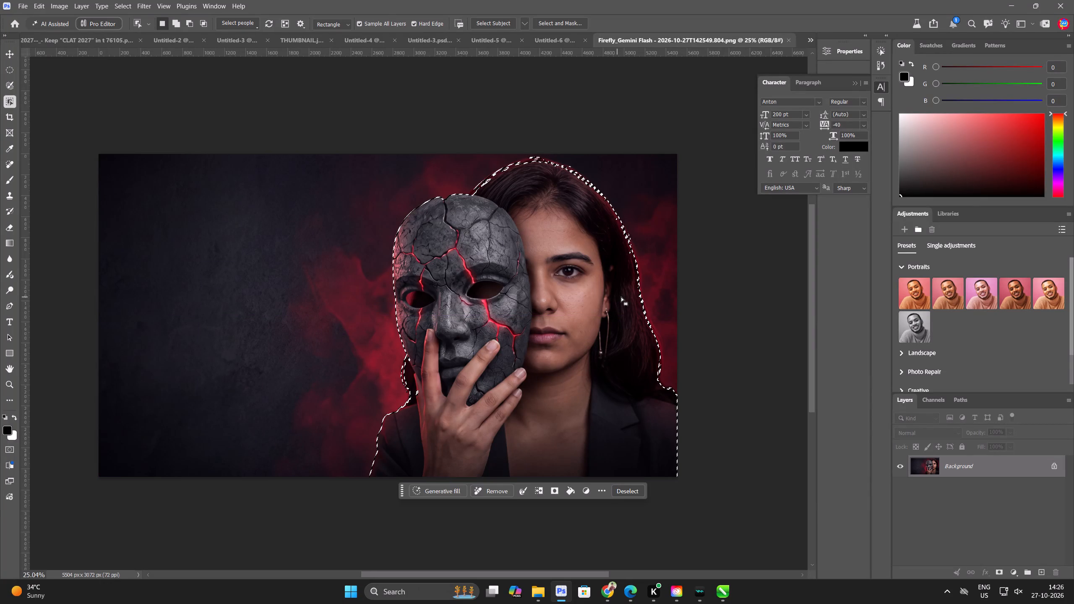
pyautogui.hotkey('ctrl', 'j')
pyautogui.click(896, 482)
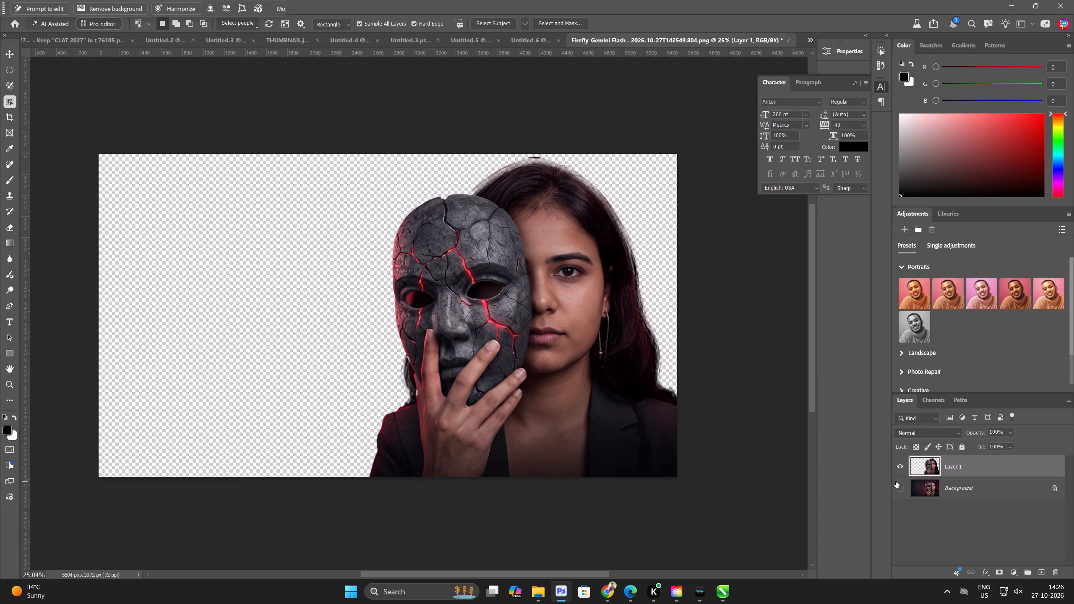
# Look through the other open thumbnail documents and copy the dark grunge texture on Layer 1 of Untitled-4.
pyautogui.click(463, 42)
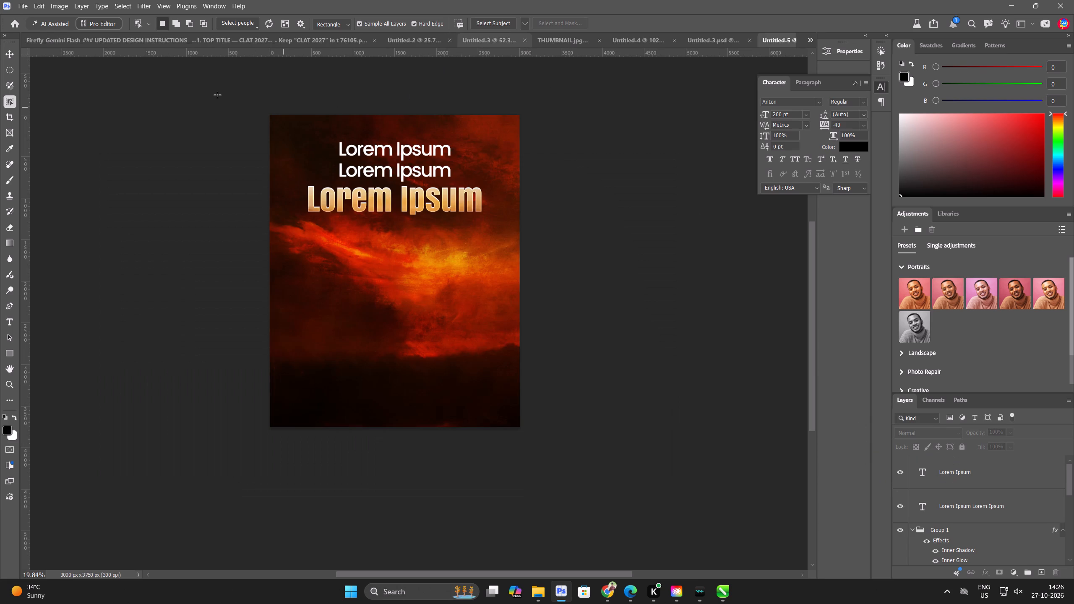
pyautogui.click(8, 56)
pyautogui.click(558, 41)
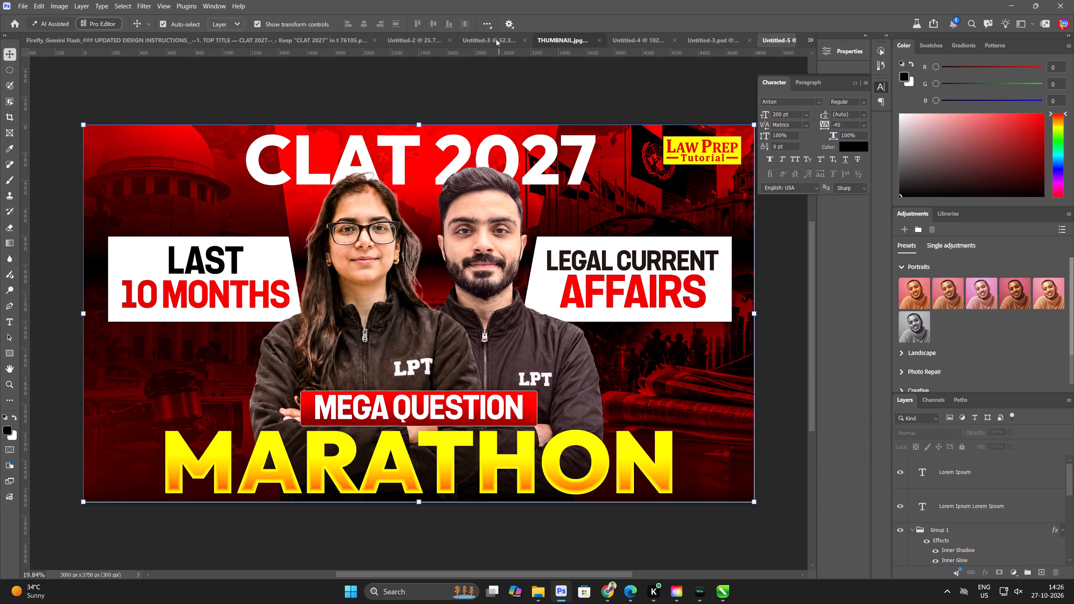
pyautogui.click(495, 39)
pyautogui.click(469, 38)
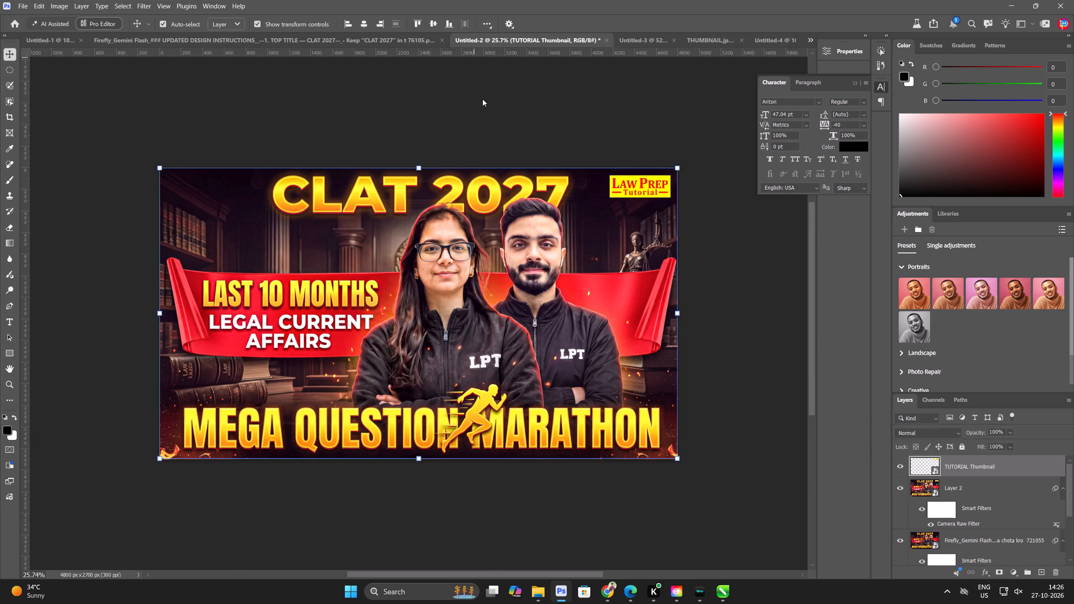
pyautogui.hotkey('ctrl', 'Tab')
pyautogui.hotkey('ctrl', 'Tab')
pyautogui.hotkey('ctrl', 'Tab')
pyautogui.scroll(-8, 488, 241)
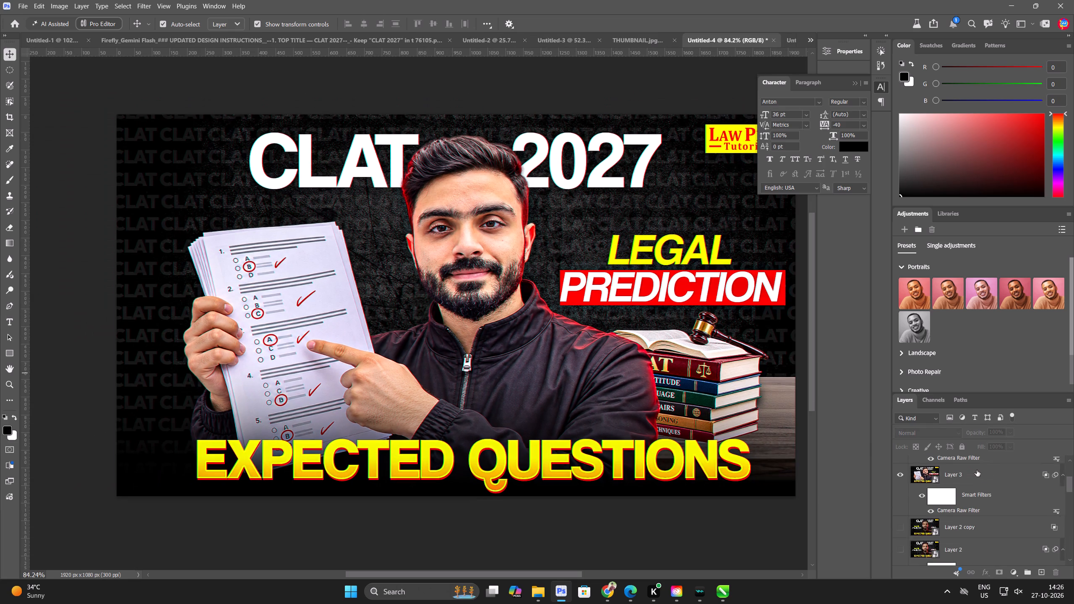
pyautogui.scroll(-20, 977, 470)
pyautogui.scroll(-2, 977, 470)
pyautogui.click(991, 516)
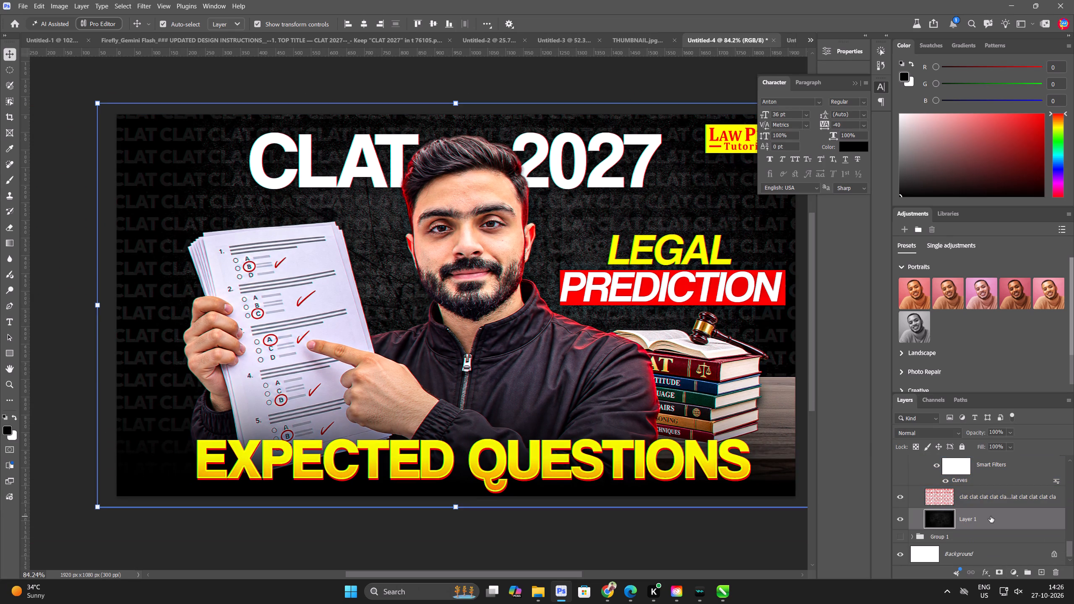
pyautogui.hotkey('ctrl', 'c')
pyautogui.hotkey('ctrl', 'c')
# Paste the copied dark texture as a new layer in the Firefly smart object document containing the cutout.
pyautogui.hotkey('ctrl', 'Tab')
pyautogui.hotkey('ctrl', 'Tab')
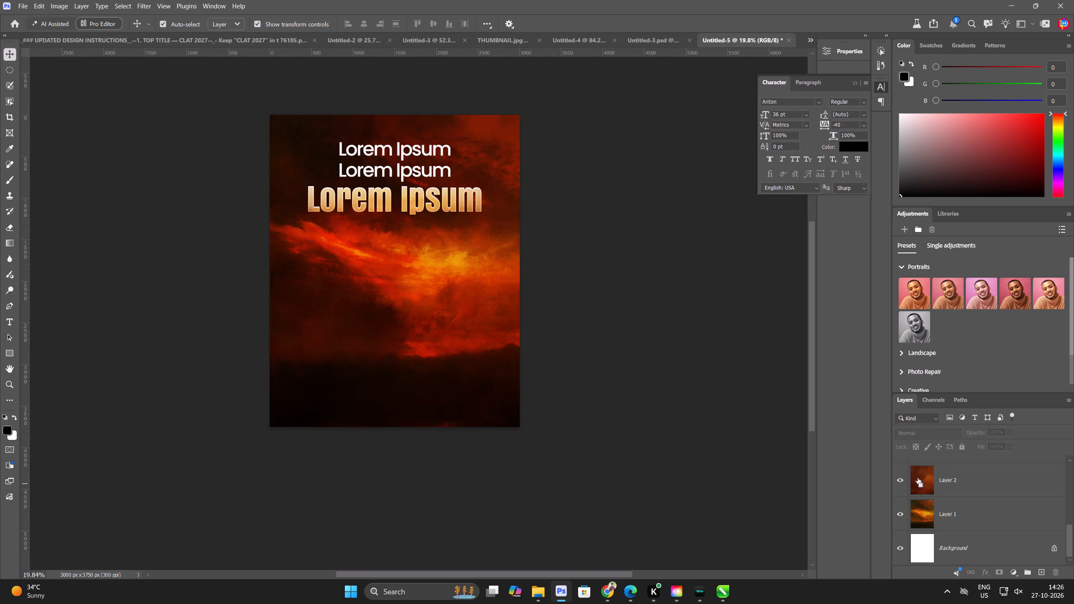
pyautogui.hotkey('ctrl', 'Tab')
pyautogui.hotkey('ctrl', 'Tab')
pyautogui.hotkey('ctrl', 'v')
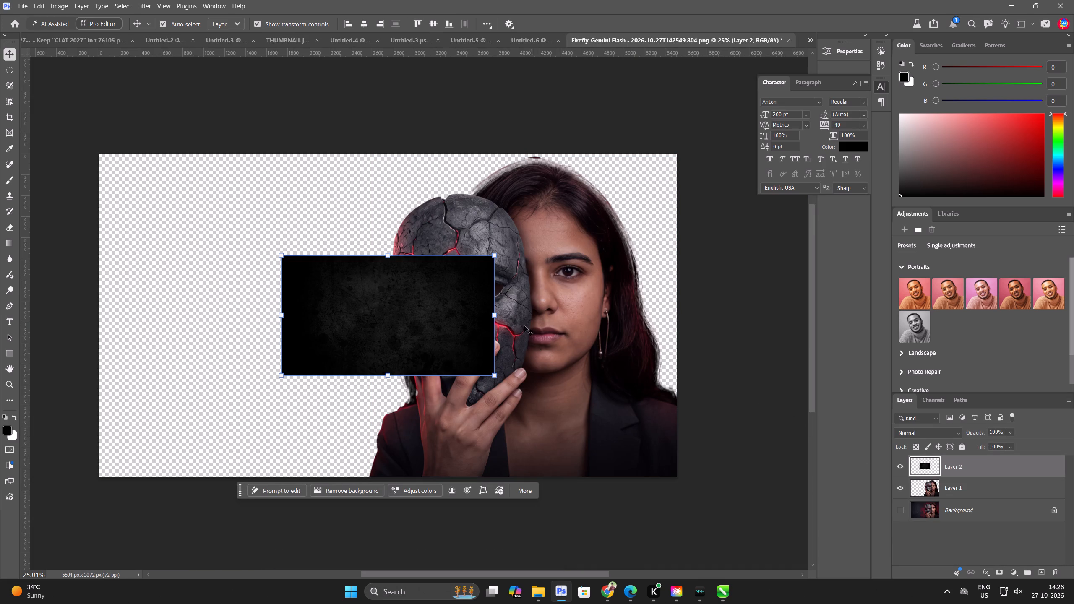
# Enlarge the dark grunge texture to about 358% so it covers the canvas and place it beneath the mask-and-woman cutout.
pyautogui.moveTo(496, 312); pyautogui.dragTo(847, 322)
pyautogui.moveTo(612, 320); pyautogui.dragTo(304, 321)
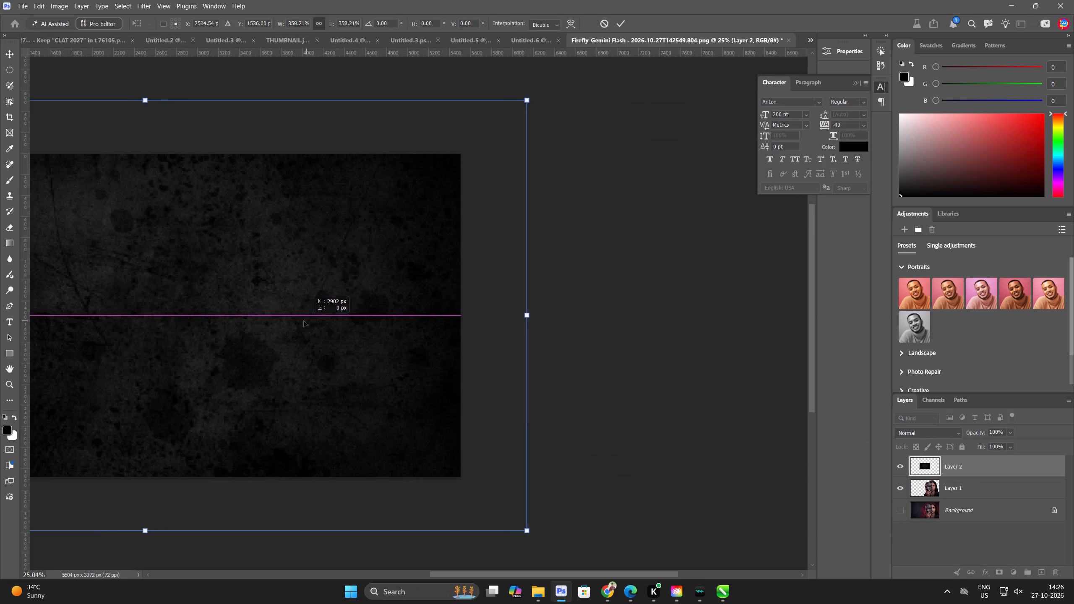
pyautogui.moveTo(304, 321); pyautogui.dragTo(295, 321)
pyautogui.press('Return')
pyautogui.hotkey('ctrl', '[')
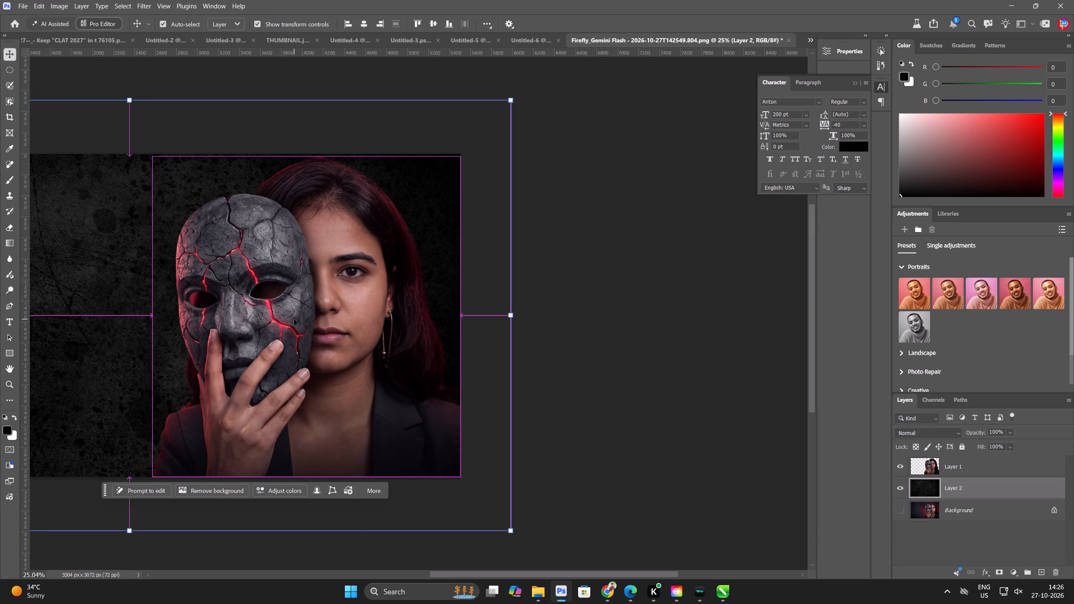
# Apply a Curves adjustment with one added point in the shadows to the mask-and-woman cutout on Layer 1.
pyautogui.scroll(-4, 358, 291)
pyautogui.click(575, 318)
pyautogui.scroll(-5, 576, 319)
pyautogui.scroll(3, 361, 315)
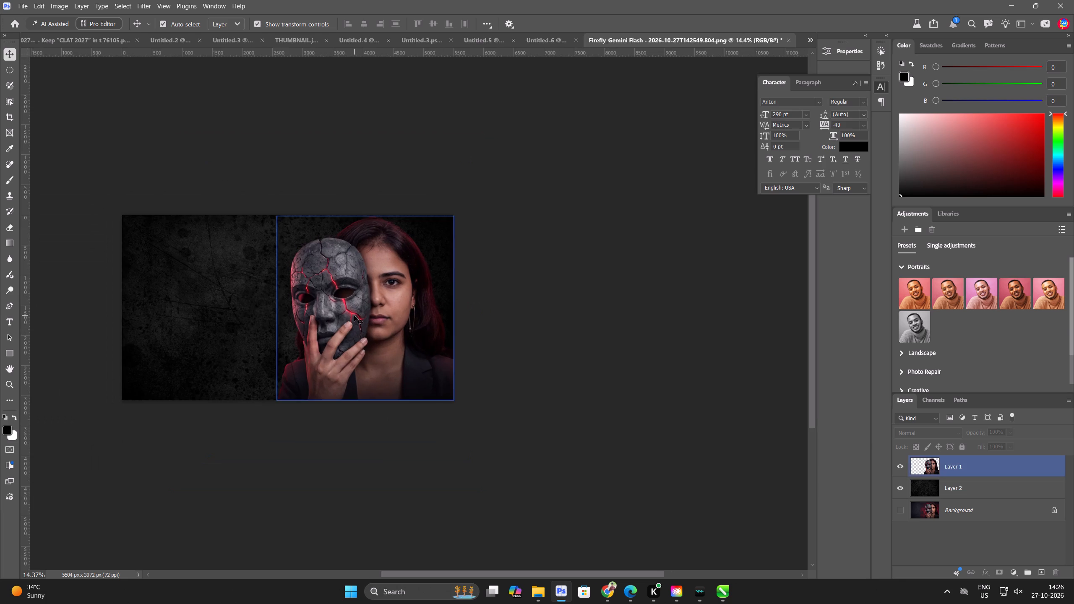
pyautogui.click(354, 315)
pyautogui.hotkey('ctrl', 'm')
pyautogui.click(416, 343)
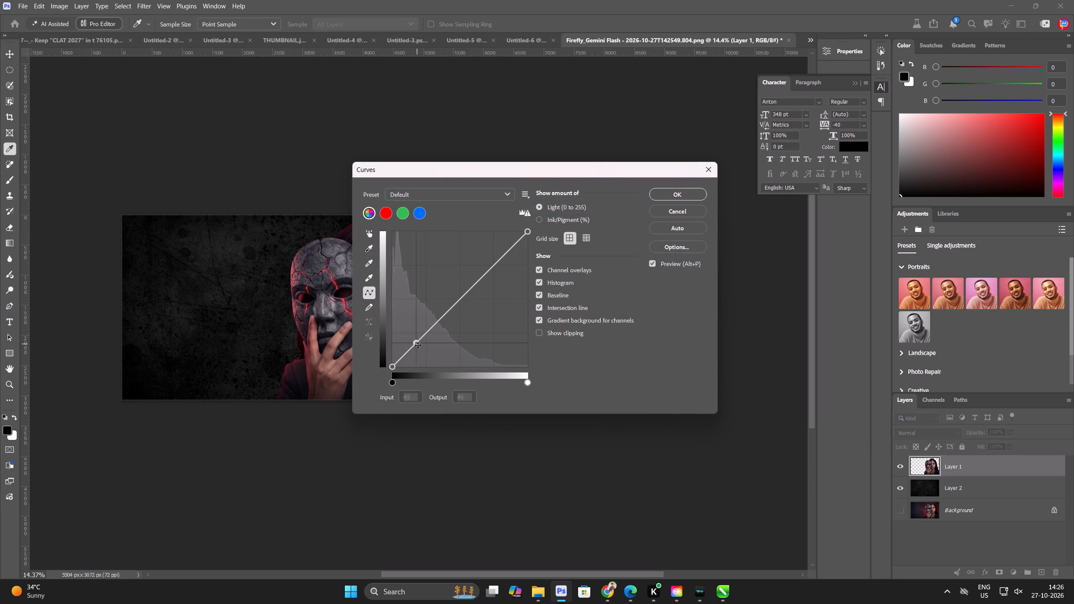
pyautogui.click(702, 198)
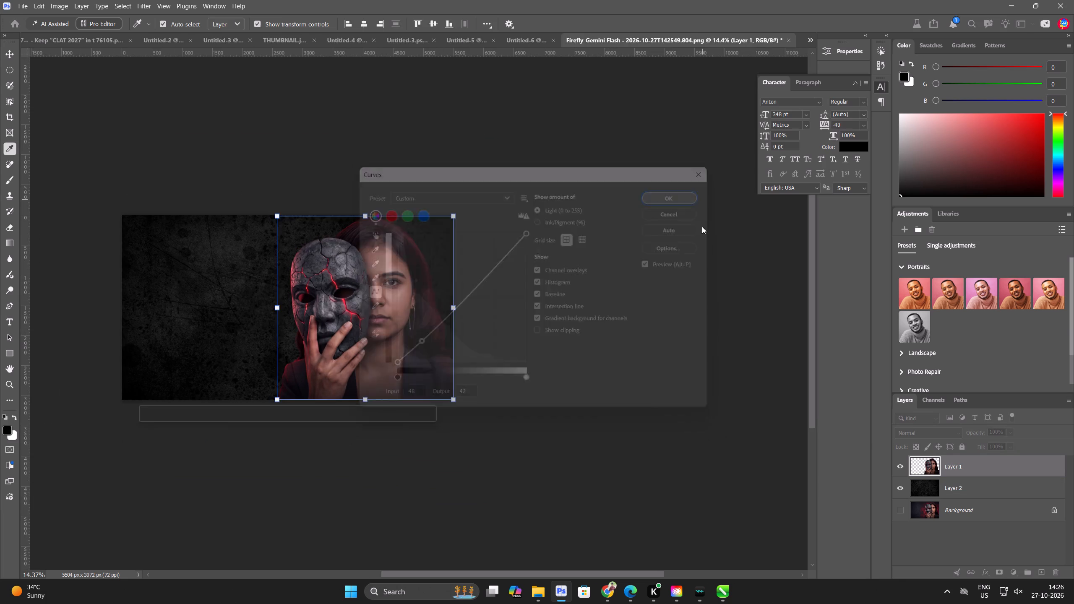
pyautogui.click(715, 286)
pyautogui.scroll(-1, 464, 290)
pyautogui.hotkey('ctrl', '0')
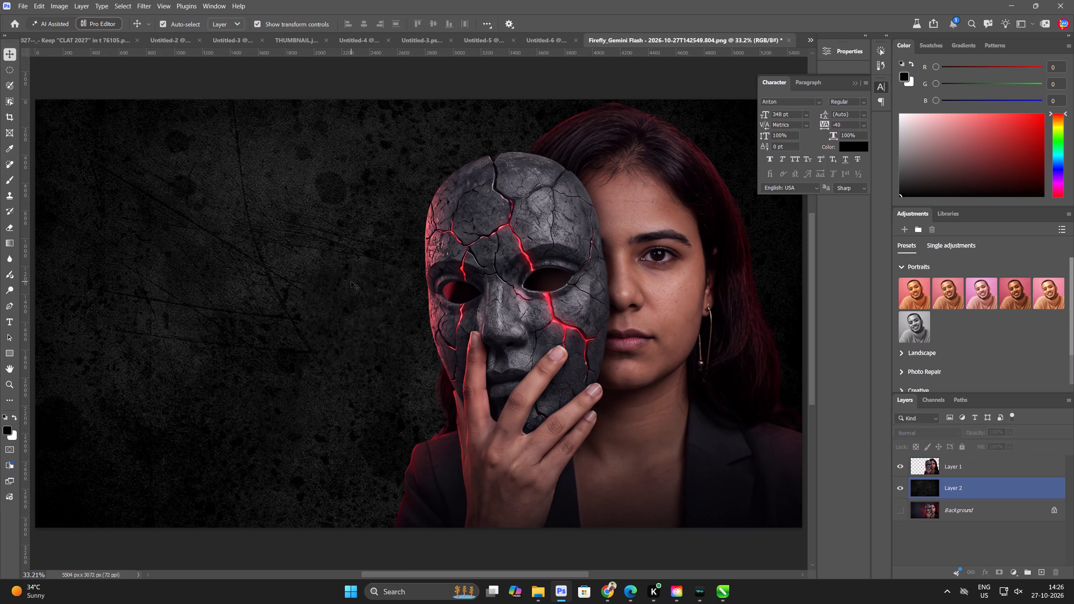
# Save the smart object document and combine the cutout and dark texture layers into a single smart object.
pyautogui.hotkey('ctrl', 's')
pyautogui.moveTo(562, 236); pyautogui.dragTo(565, 240)
pyautogui.click(972, 490)
pyautogui.keyDown('shift'); pyautogui.click(972, 477); pyautogui.keyUp('shift')
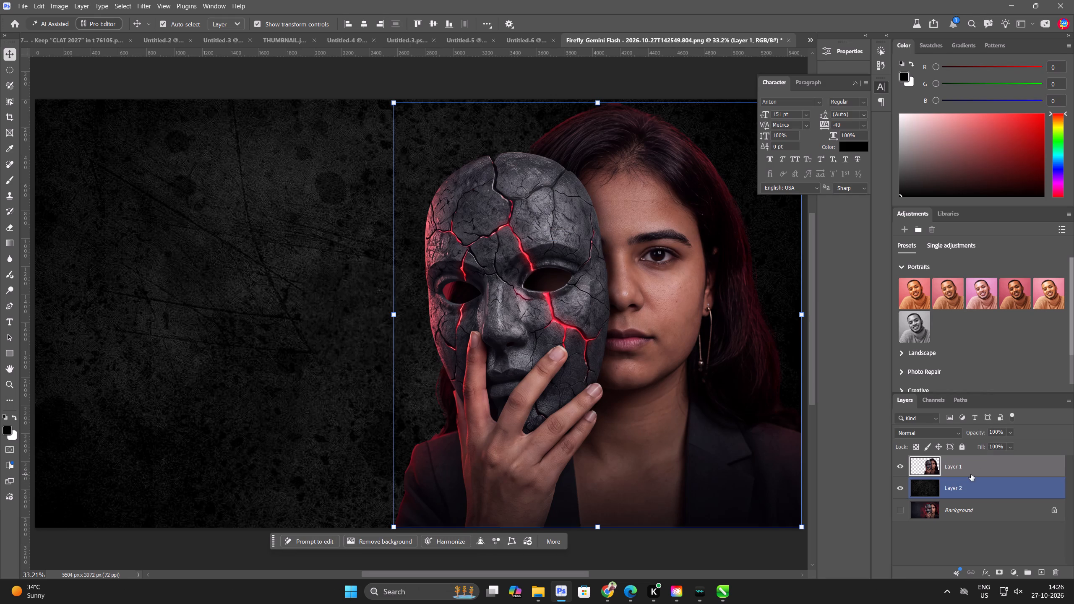
pyautogui.hotkey('ctrl', 'alt', 'q')
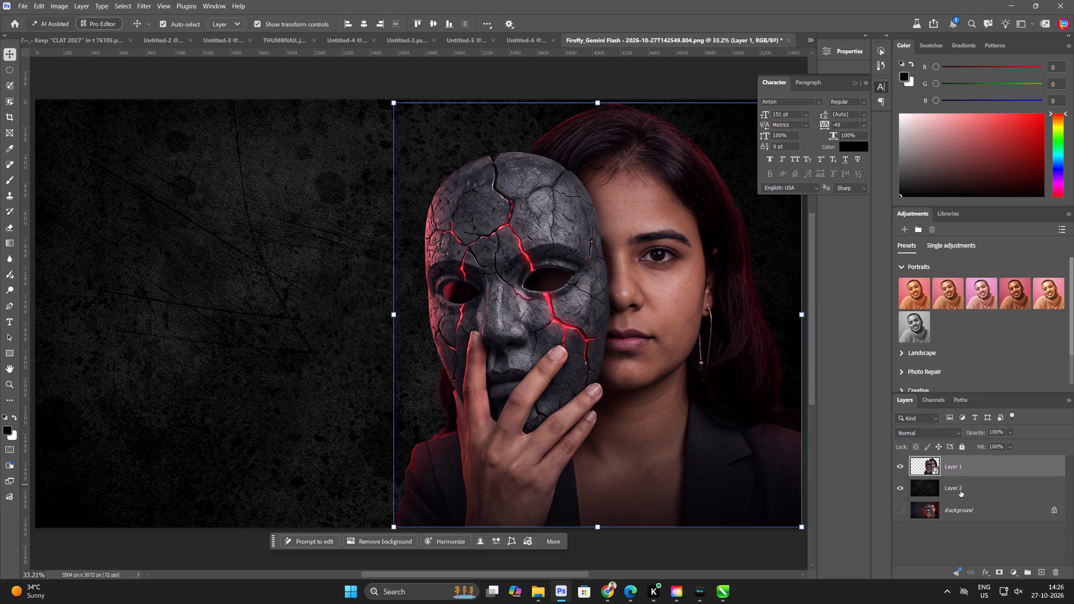
pyautogui.keyDown('shift'); pyautogui.click(960, 491); pyautogui.keyUp('shift')
pyautogui.hotkey('ctrl', 'alt', 'q')
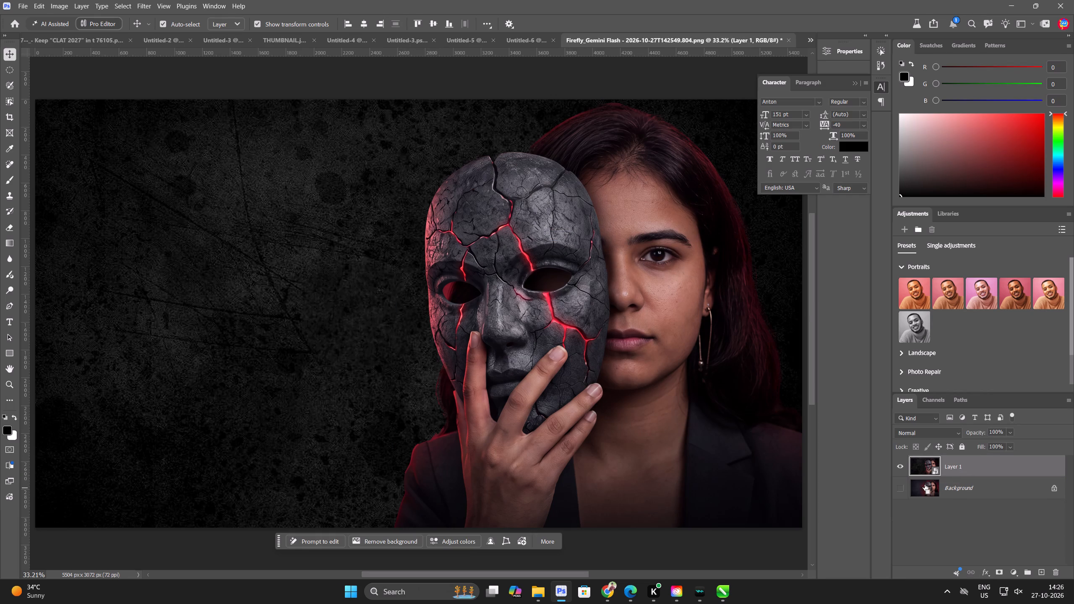
# Delete the hidden Background layer from the Firefly document and save the smart object contents.
pyautogui.hotkey('ctrl', 's')
pyautogui.moveTo(570, 240); pyautogui.dragTo(575, 240)
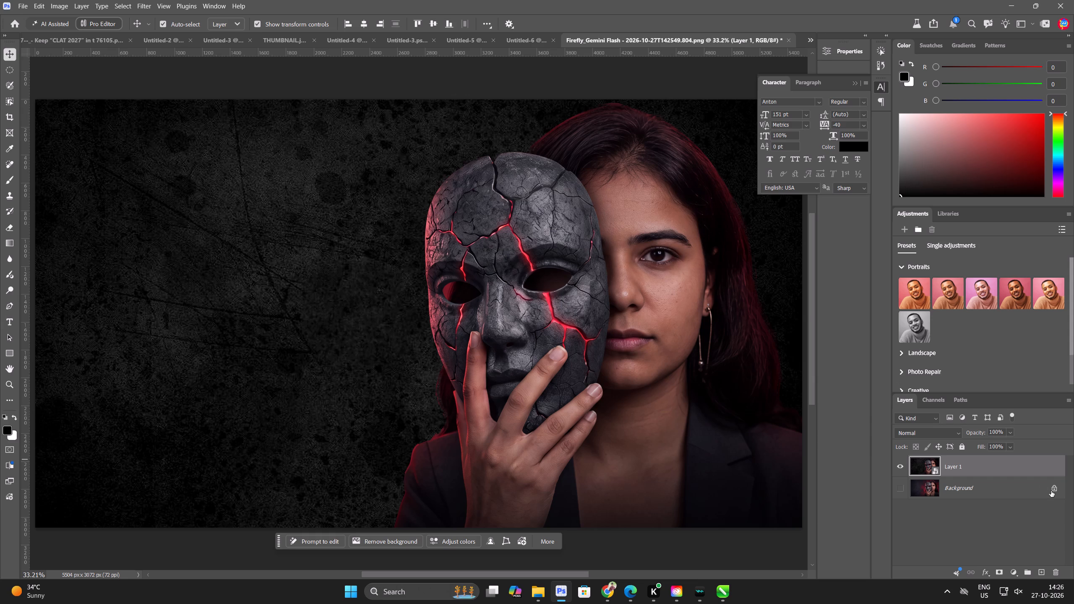
pyautogui.click(1051, 491)
pyautogui.click(1014, 491)
pyautogui.press('Delete')
pyautogui.hotkey('ctrl', 's')
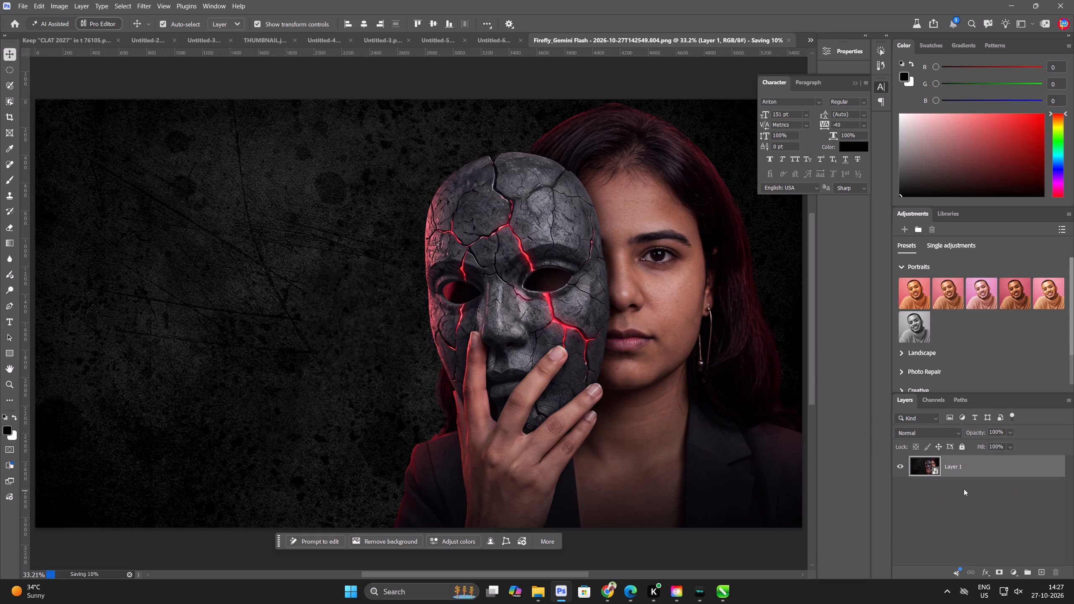
# In Untitled-6, move the Firefly image layer beneath both text layers and show the FINAL 30 DAYS text.
pyautogui.click(502, 41)
pyautogui.scroll(-10, 547, 240)
pyautogui.scroll(-11, 547, 240)
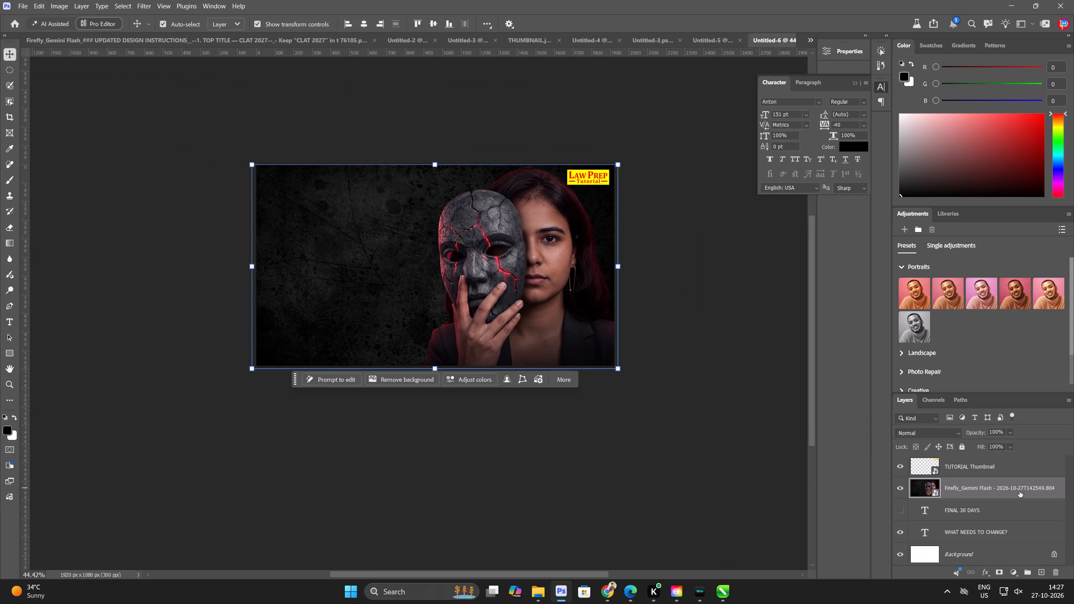
pyautogui.moveTo(993, 482); pyautogui.dragTo(999, 537)
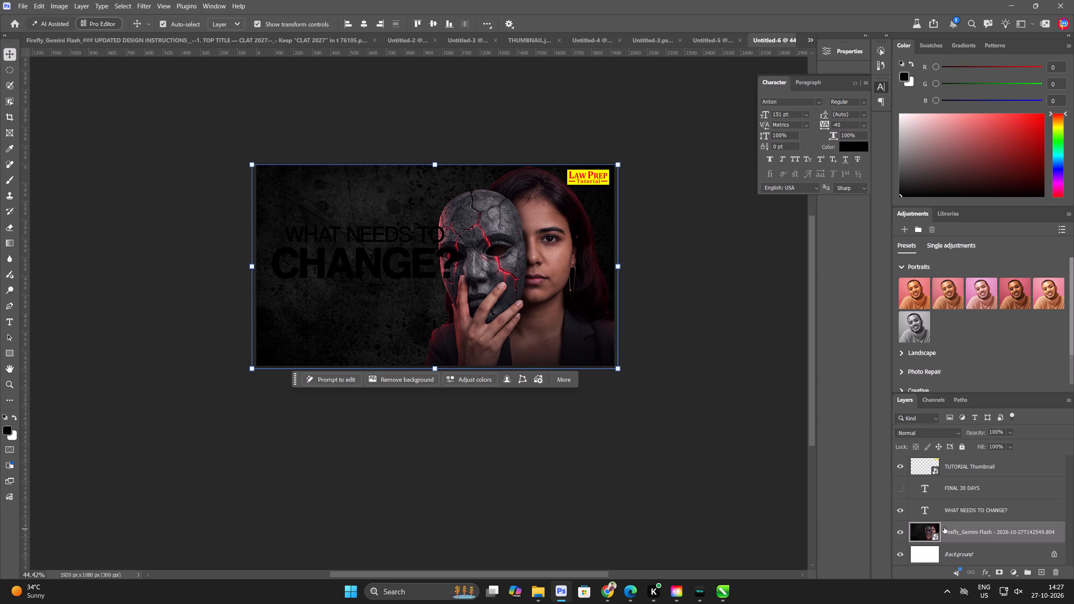
pyautogui.click(898, 493)
pyautogui.click(691, 474)
# Shift the Firefly image toward the logo side and scale it to about 8.69% so it still covers the canvas.
pyautogui.scroll(2, 531, 357)
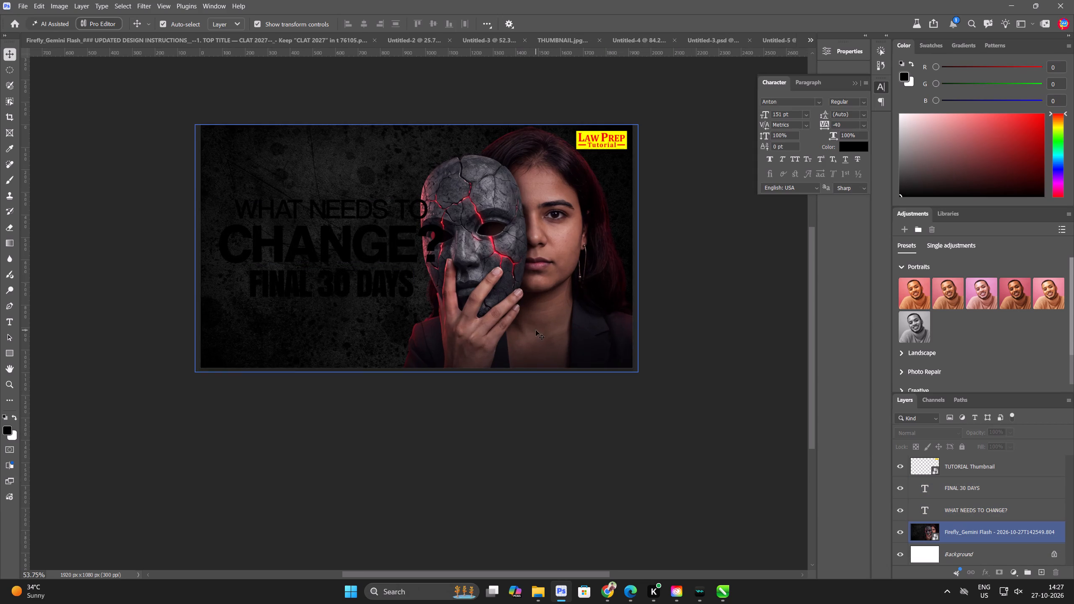
pyautogui.scroll(2, 523, 264)
pyautogui.moveTo(523, 263); pyautogui.dragTo(538, 266)
pyautogui.moveTo(139, 247); pyautogui.dragTo(128, 244)
pyautogui.click(275, 258)
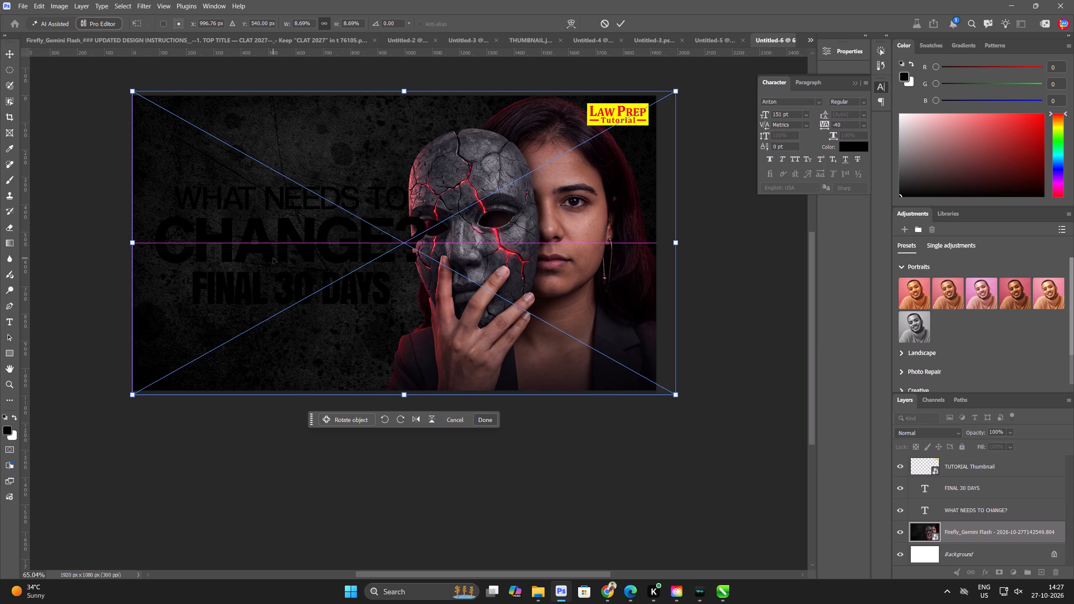
pyautogui.click(620, 22)
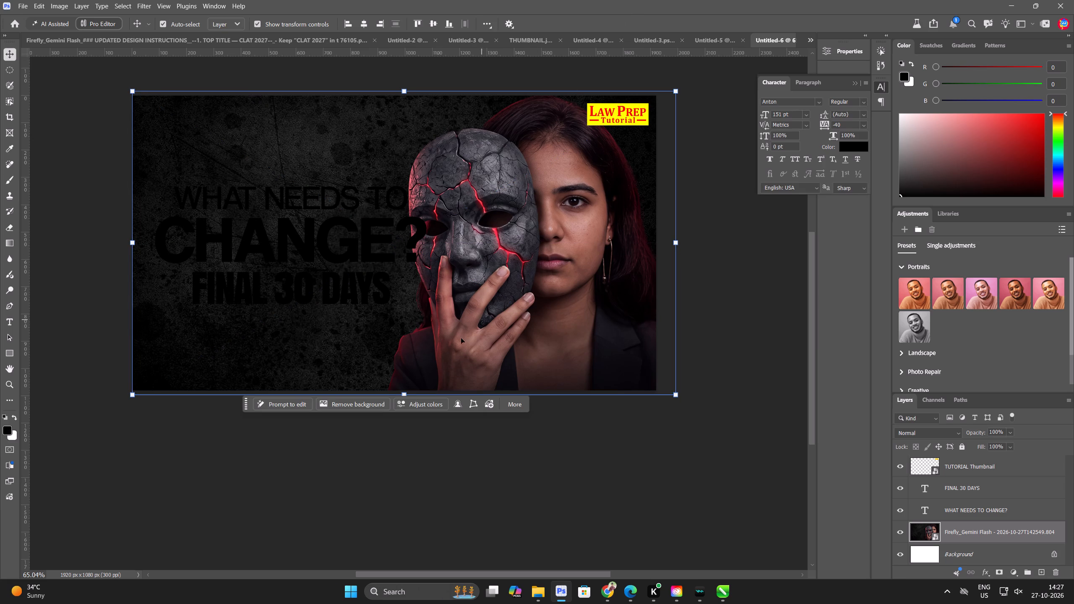
# Nudge the WHAT NEEDS TO CHANGE? headline up and away from the mask and scale it to about 92.86%.
pyautogui.moveTo(379, 488); pyautogui.dragTo(378, 480)
pyautogui.scroll(-4, 277, 196)
pyautogui.scroll(9, 110, 133)
pyautogui.press('space')
pyautogui.press('space')
pyautogui.press('space')
pyautogui.press('space')
pyautogui.press('space')
pyautogui.press('space')
pyautogui.press('space')
pyautogui.moveTo(207, 164); pyautogui.dragTo(416, 234)
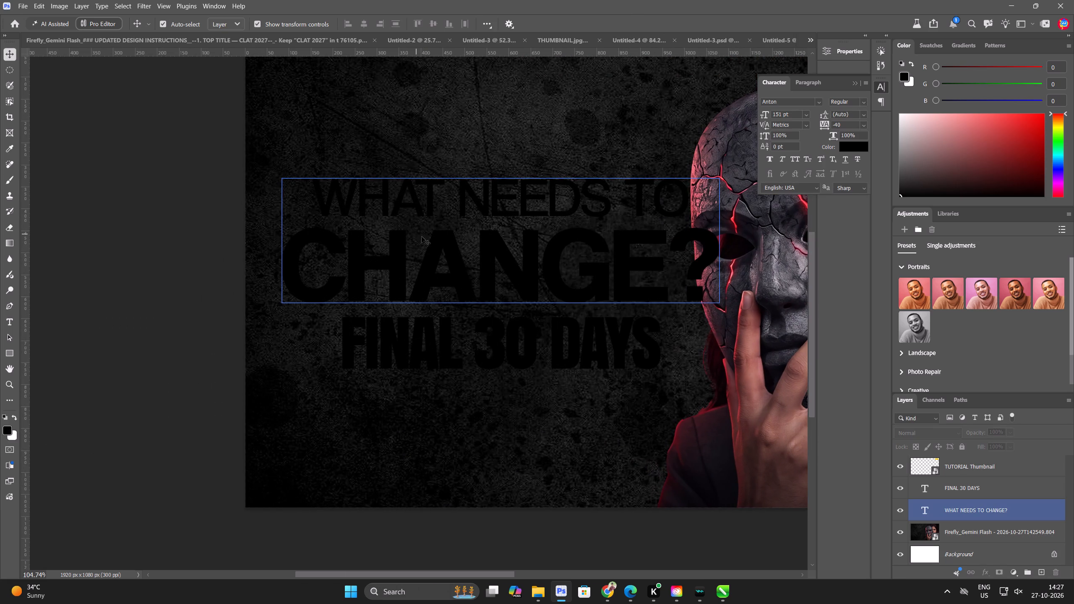
pyautogui.moveTo(492, 254); pyautogui.dragTo(483, 247)
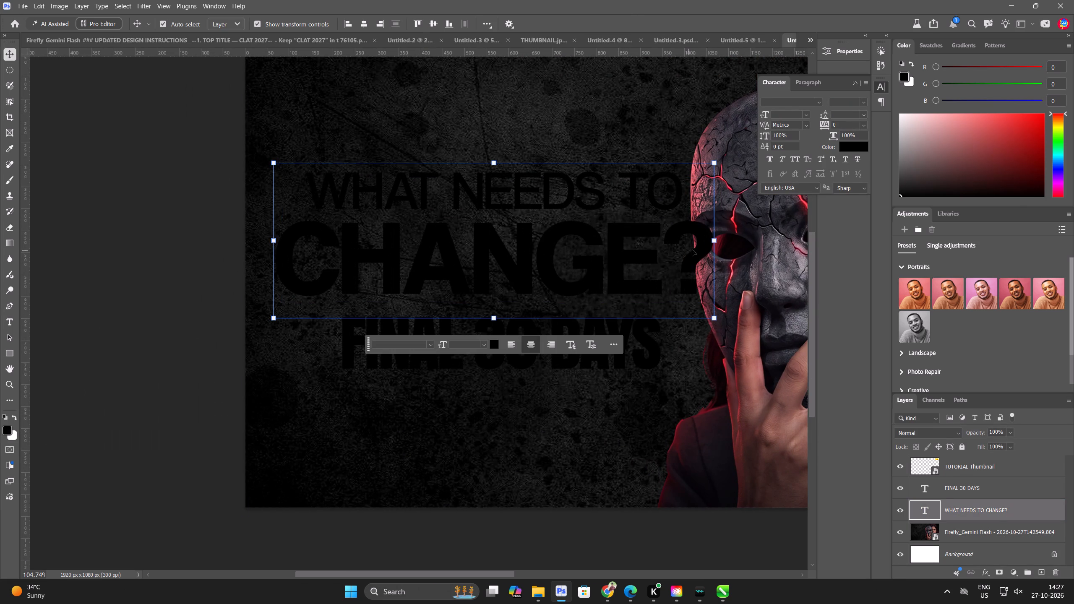
pyautogui.moveTo(717, 241); pyautogui.dragTo(688, 243)
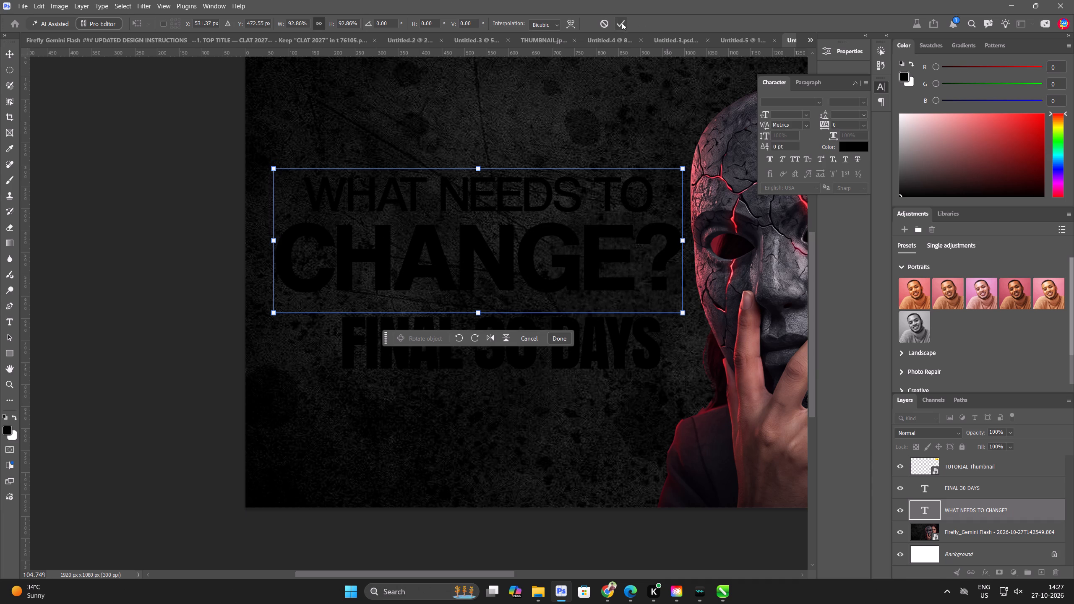
pyautogui.click(622, 23)
# Set the colour of the whole WHAT NEEDS TO CHANGE? headline to white, FFFFFF.
pyautogui.scroll(-10, 948, 223)
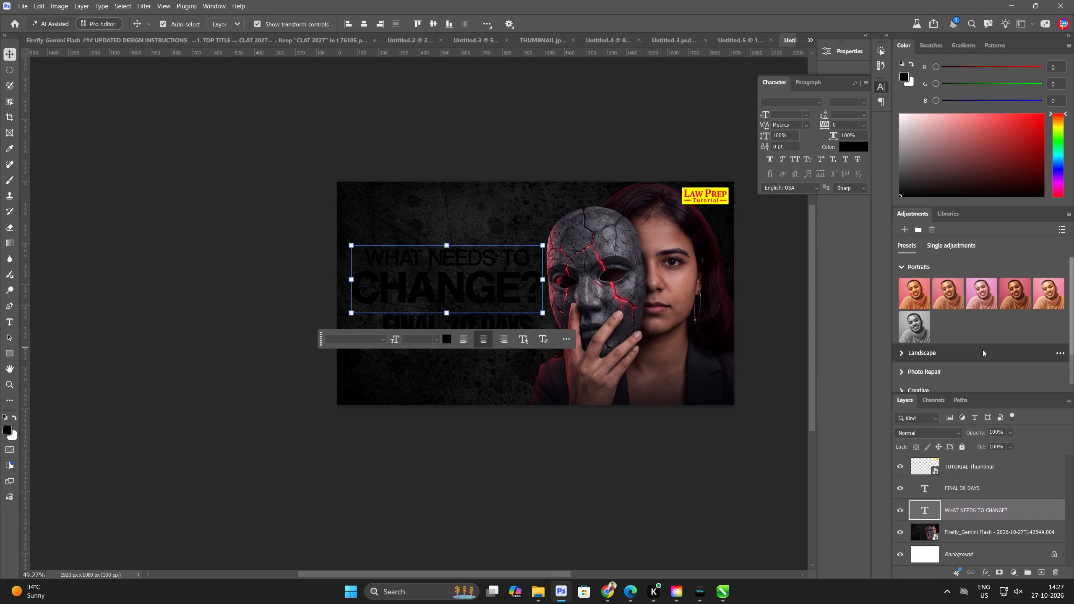
pyautogui.doubleClick(934, 510)
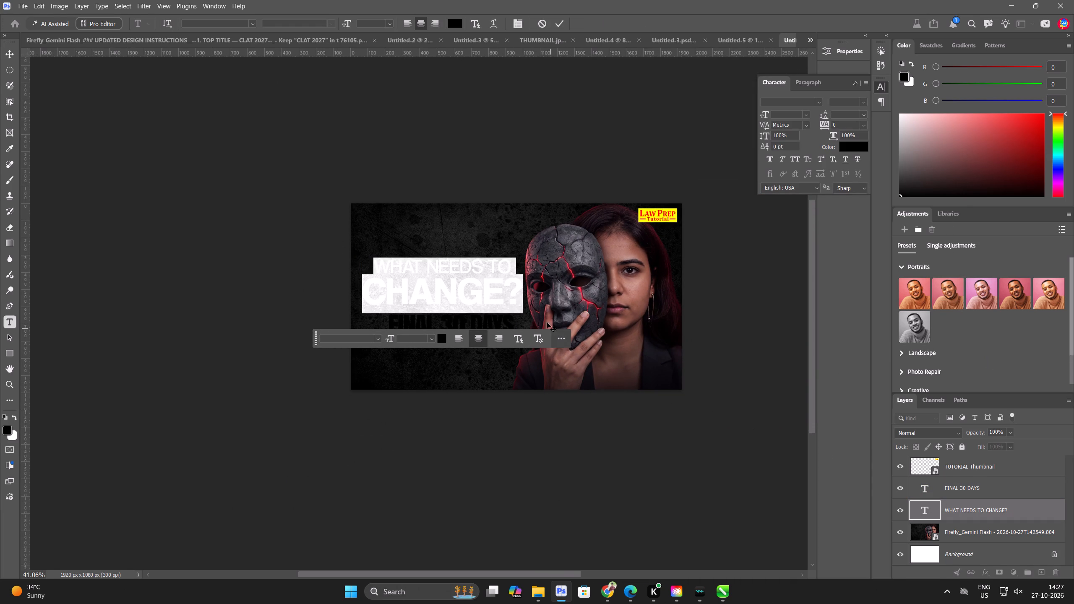
pyautogui.click(457, 25)
pyautogui.moveTo(470, 266); pyautogui.dragTo(296, 158)
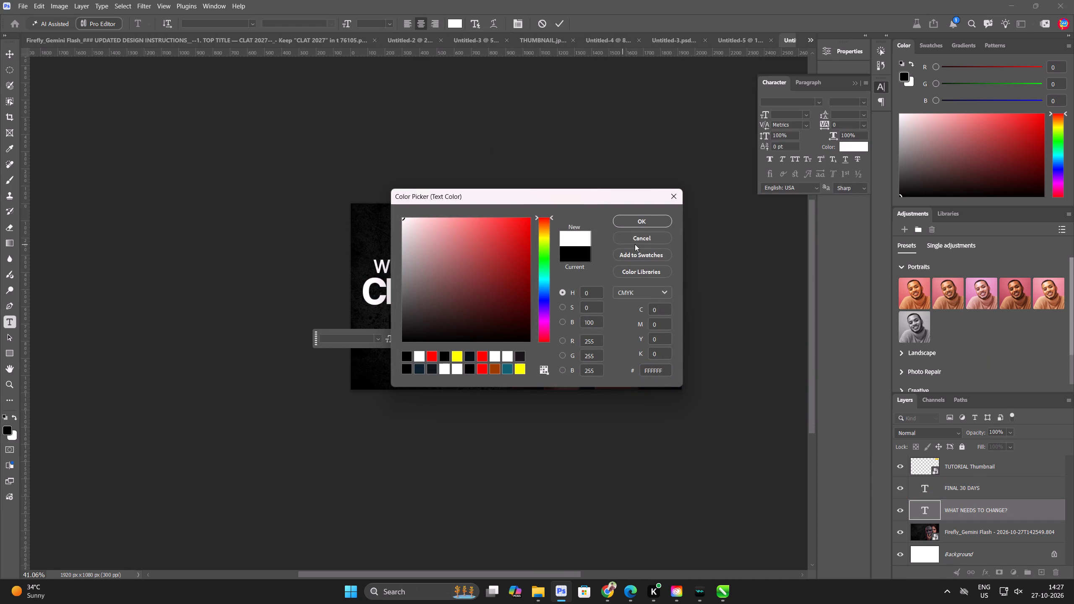
pyautogui.click(646, 216)
pyautogui.click(9, 58)
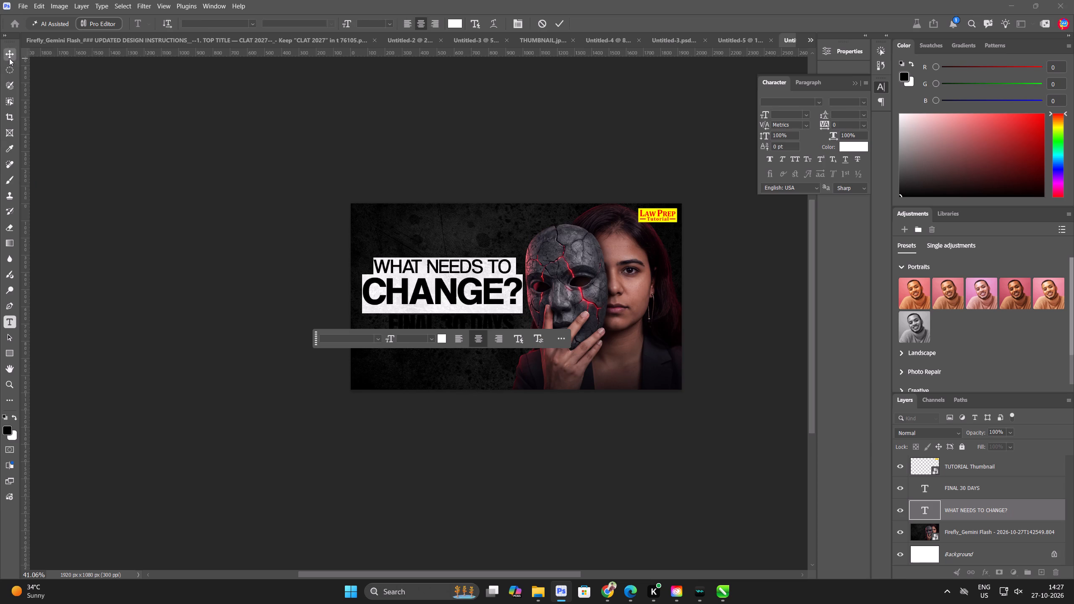
pyautogui.moveTo(125, 206); pyautogui.dragTo(132, 208)
# Set the FINAL 30 DAYS text in the F37 Judge Bold Extended font.
pyautogui.scroll(6, 553, 322)
pyautogui.moveTo(462, 335); pyautogui.dragTo(450, 335)
pyautogui.doubleClick(450, 335)
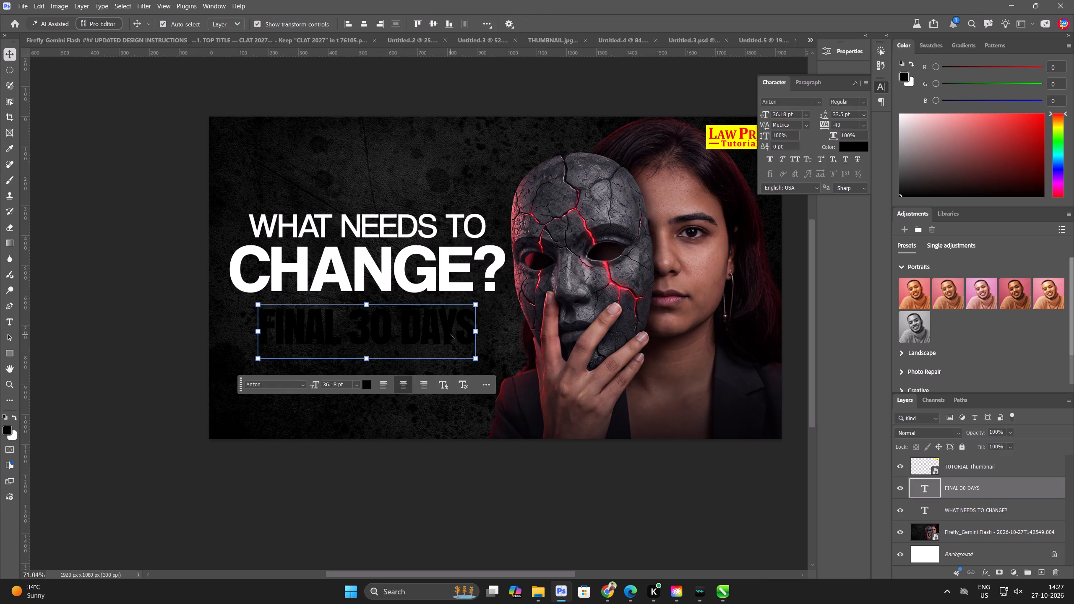
pyautogui.click(205, 23)
pyautogui.write('F37')
pyautogui.scroll(-10, 422, 303)
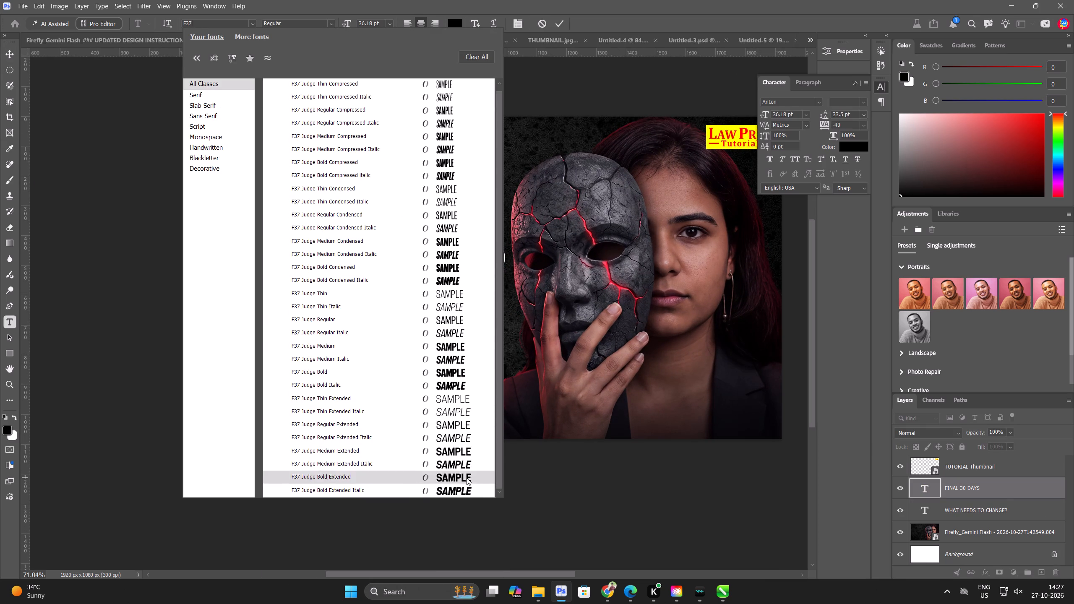
pyautogui.click(467, 478)
pyautogui.click(406, 322)
pyautogui.hotkey('ctrl', 'a')
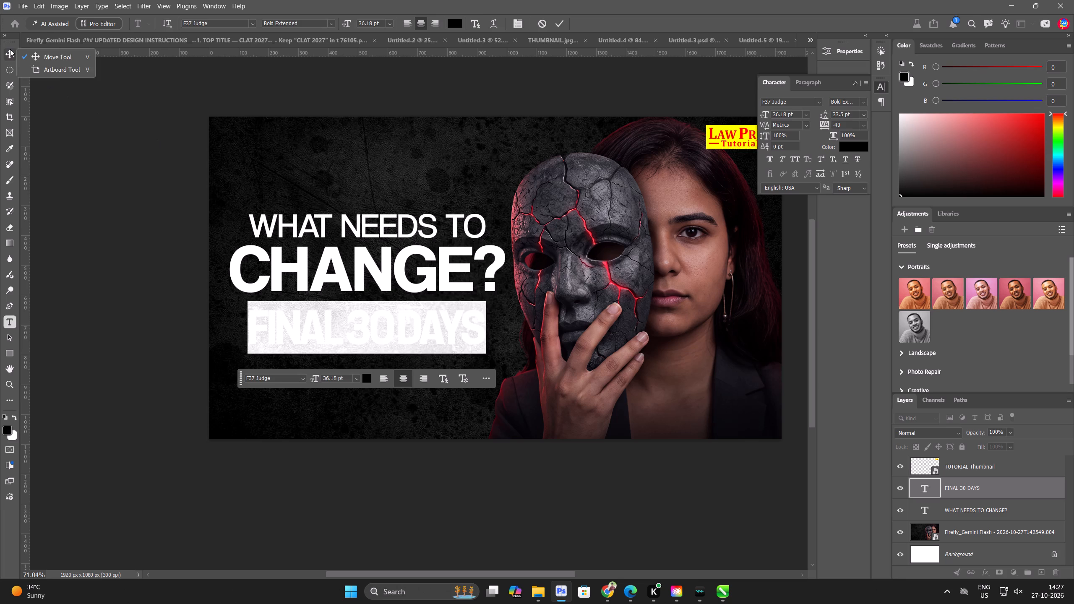
pyautogui.click(10, 49)
pyautogui.click(63, 133)
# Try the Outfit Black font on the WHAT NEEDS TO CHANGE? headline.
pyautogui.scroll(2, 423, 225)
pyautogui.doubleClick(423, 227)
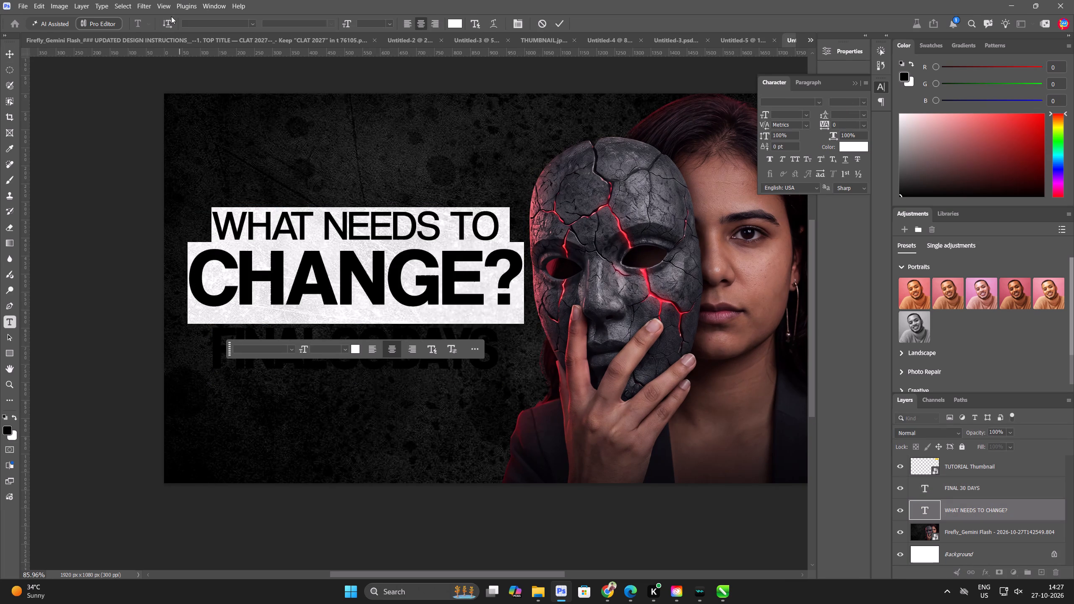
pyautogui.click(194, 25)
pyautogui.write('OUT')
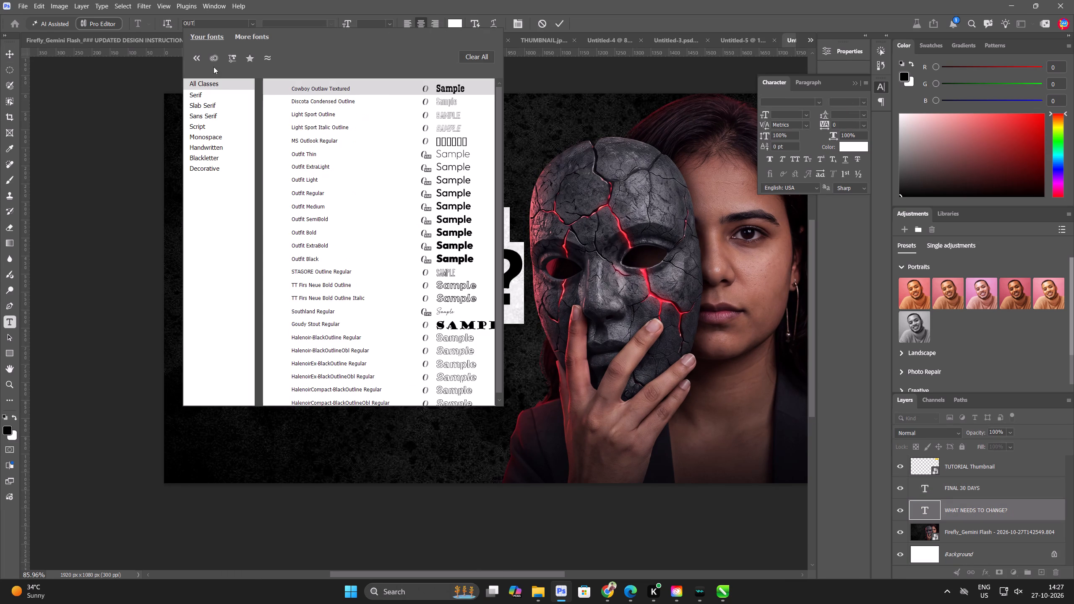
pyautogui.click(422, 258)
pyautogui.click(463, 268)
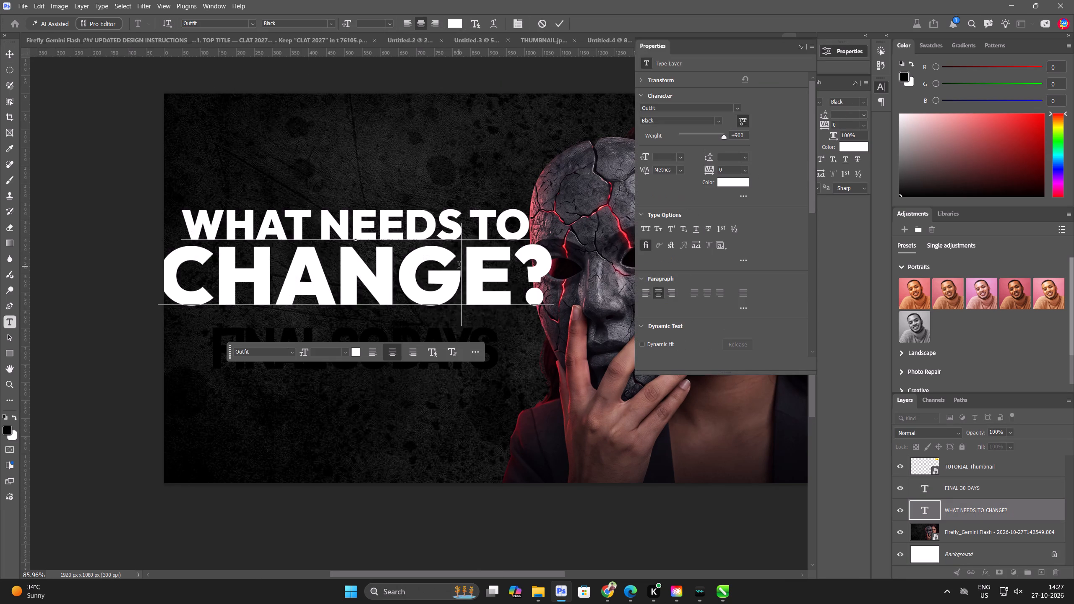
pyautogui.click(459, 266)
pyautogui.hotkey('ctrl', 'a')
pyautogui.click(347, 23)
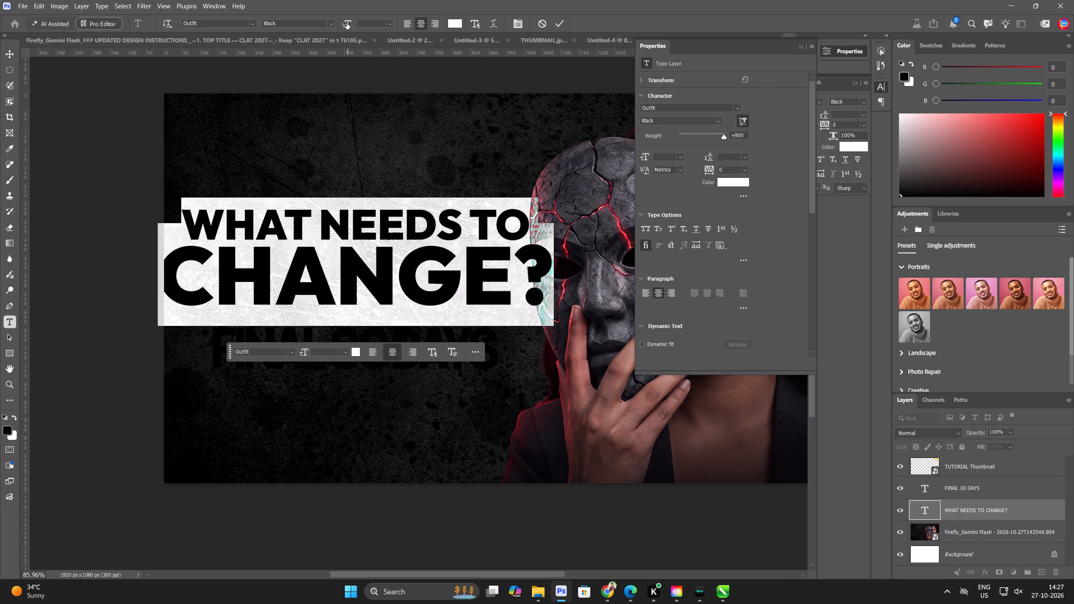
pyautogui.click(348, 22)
# Set the WHAT NEEDS TO CHANGE? headline in the F37 Judge Bold Extended font.
pyautogui.click(225, 24)
pyautogui.write('F37')
pyautogui.scroll(-10, 365, 432)
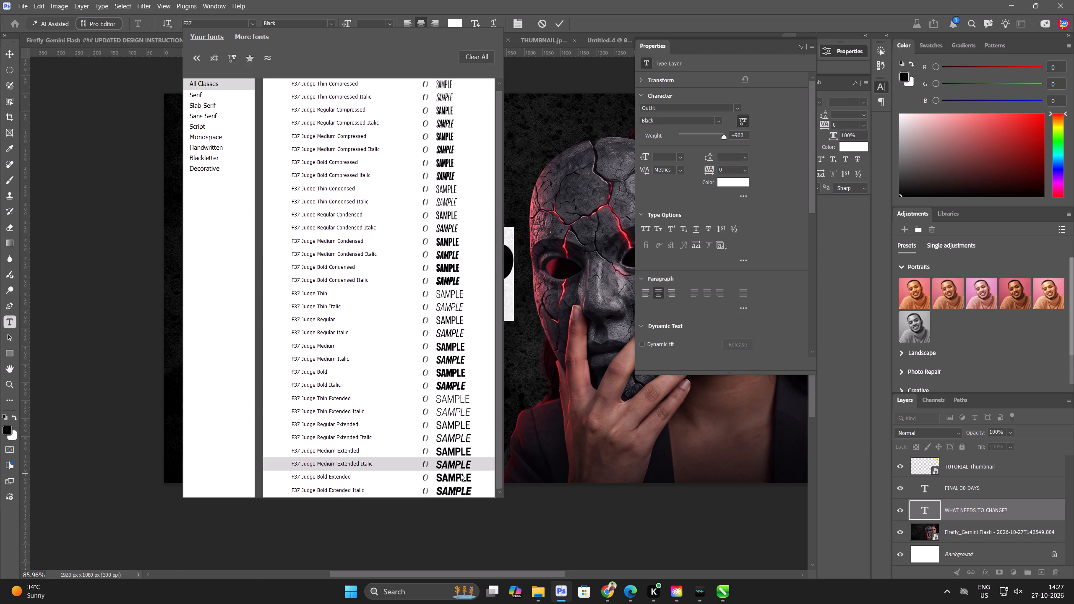
pyautogui.click(460, 474)
pyautogui.click(417, 279)
pyautogui.hotkey('ctrl', 'a')
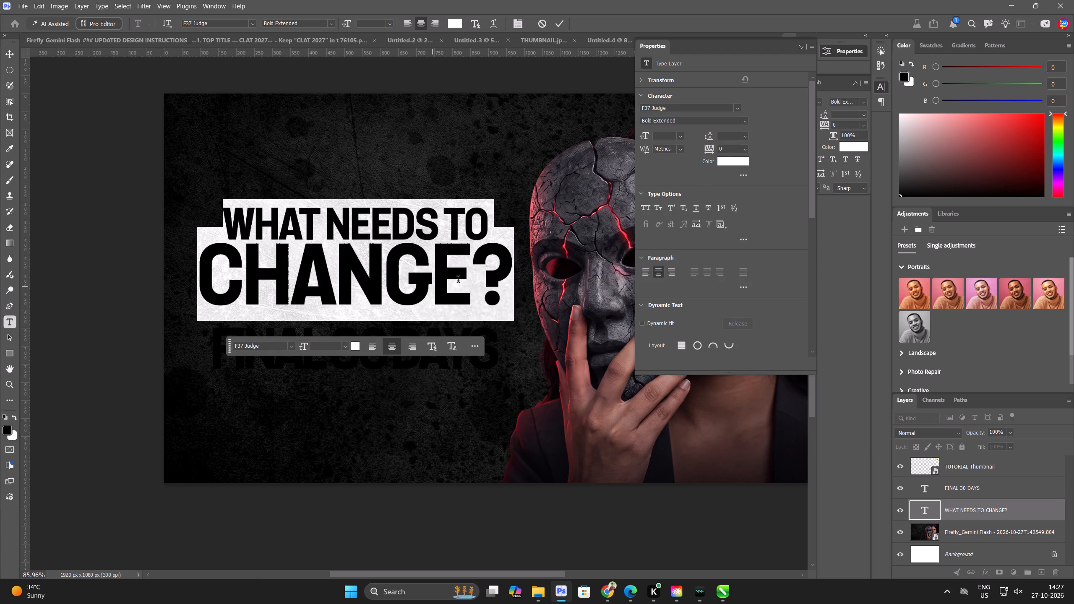
pyautogui.moveTo(712, 136); pyautogui.dragTo(717, 138)
pyautogui.moveTo(710, 136); pyautogui.dragTo(714, 137)
# Cut the word CHANGE? out of the headline, keeping only WHAT NEEDS TO in that text layer.
pyautogui.click(352, 276)
pyautogui.moveTo(198, 287); pyautogui.dragTo(511, 281)
pyautogui.hotkey('ctrl', 'x')
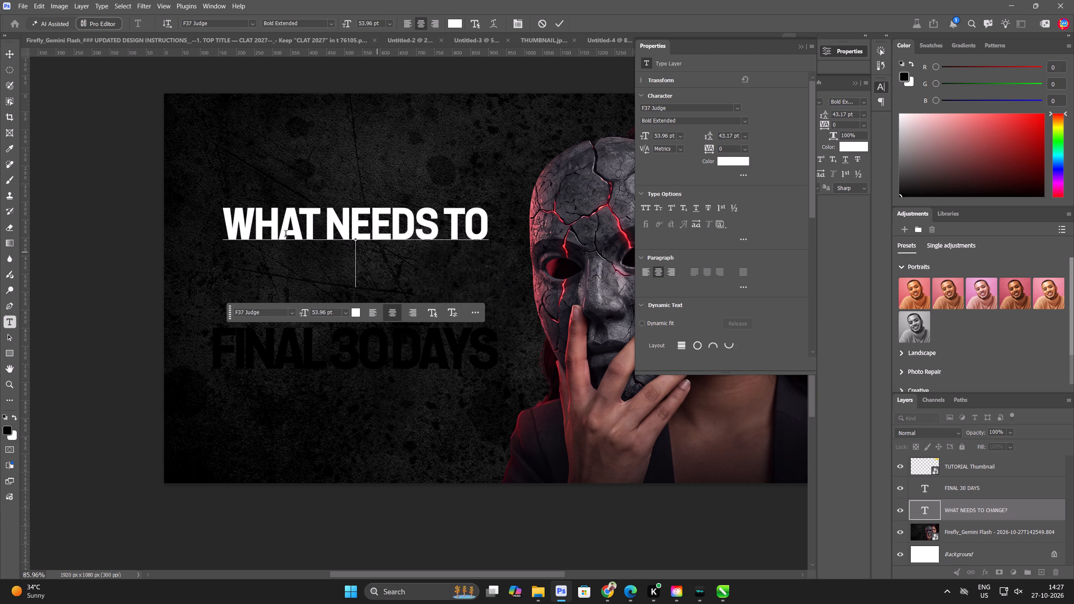
pyautogui.click(8, 55)
pyautogui.click(56, 150)
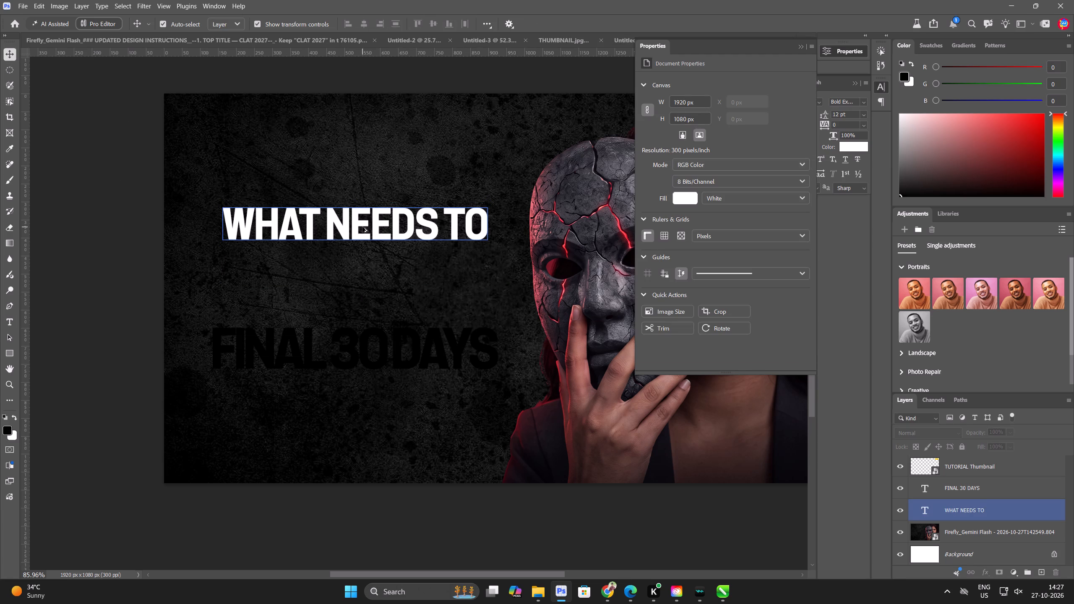
# Duplicate the WHAT NEEDS TO headline, replace the copy's text with CHANGE?, and place it directly beneath the original line.
pyautogui.keyDown('alt'); pyautogui.moveTo(362, 227); pyautogui.dragTo(368, 265); pyautogui.keyUp('alt')
pyautogui.doubleClick(368, 265)
pyautogui.hotkey('ctrl', 'v')
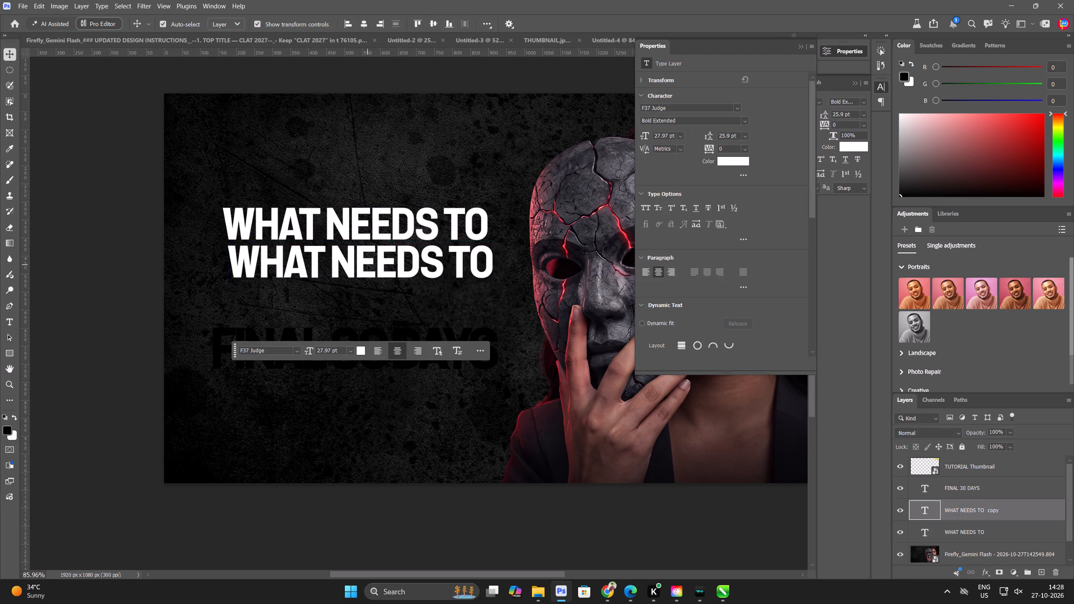
pyautogui.hotkey('ctrl', 'a')
pyautogui.click(12, 56)
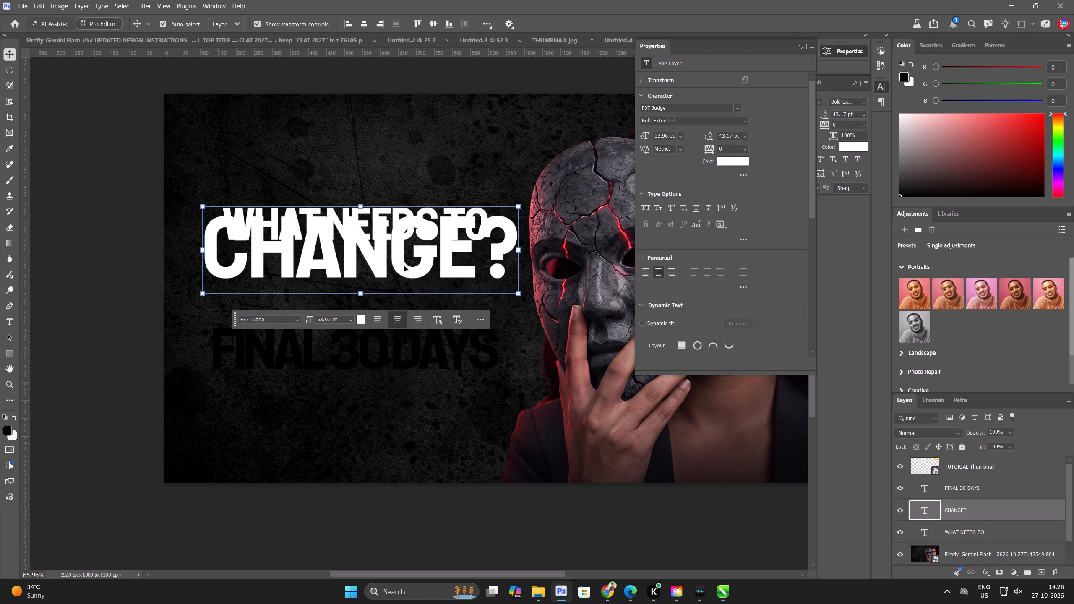
pyautogui.moveTo(404, 266); pyautogui.dragTo(394, 297)
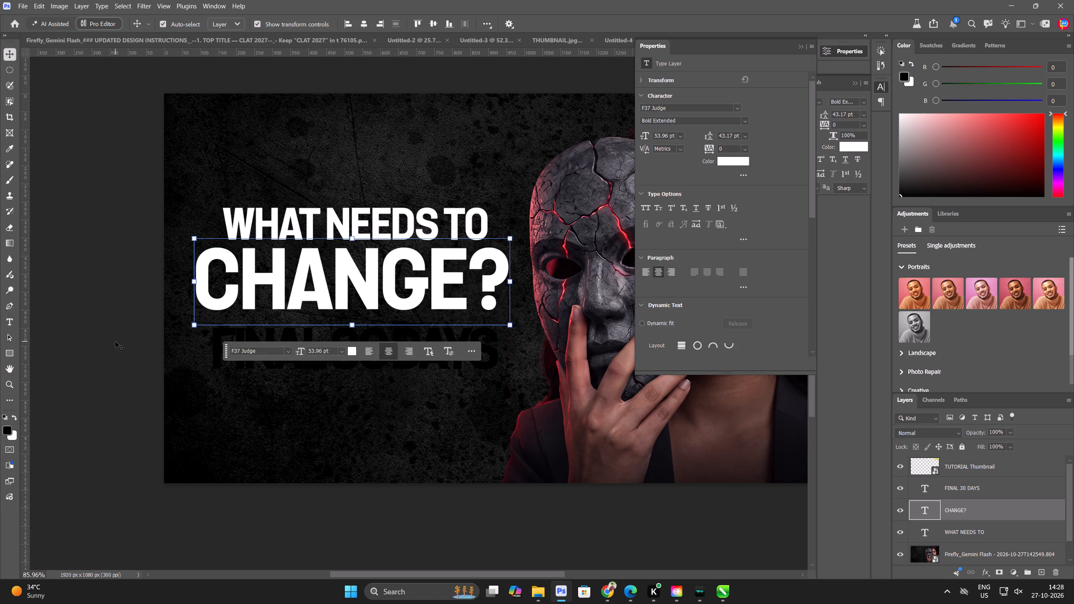
pyautogui.click(115, 342)
# Draw a red rectangle about 838 x 137 px around FINAL 30 DAYS and place its layer directly behind that text.
pyautogui.click(372, 347)
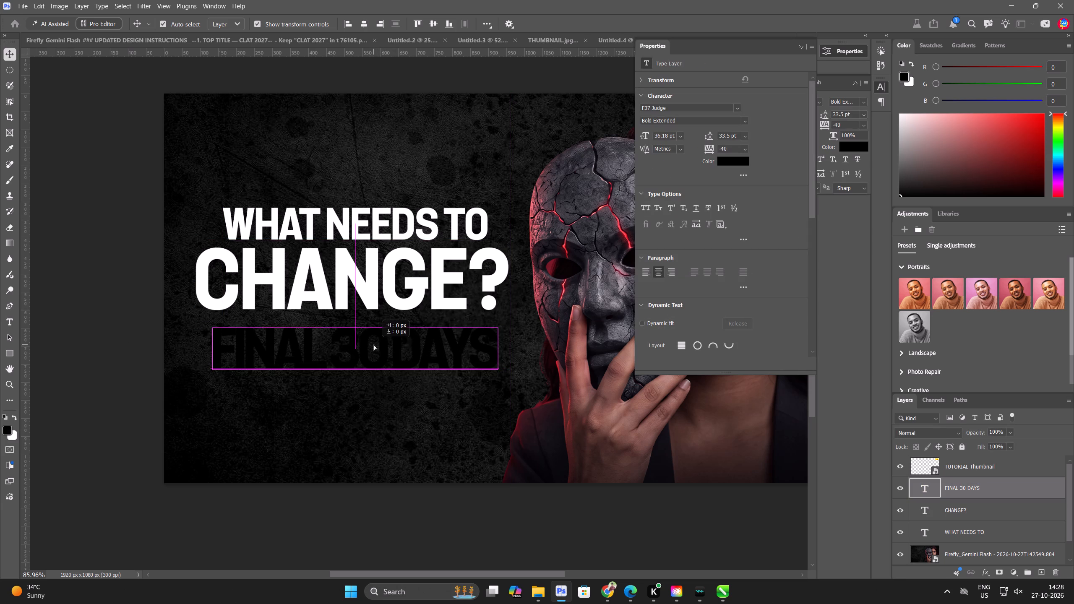
pyautogui.click(125, 368)
pyautogui.click(13, 351)
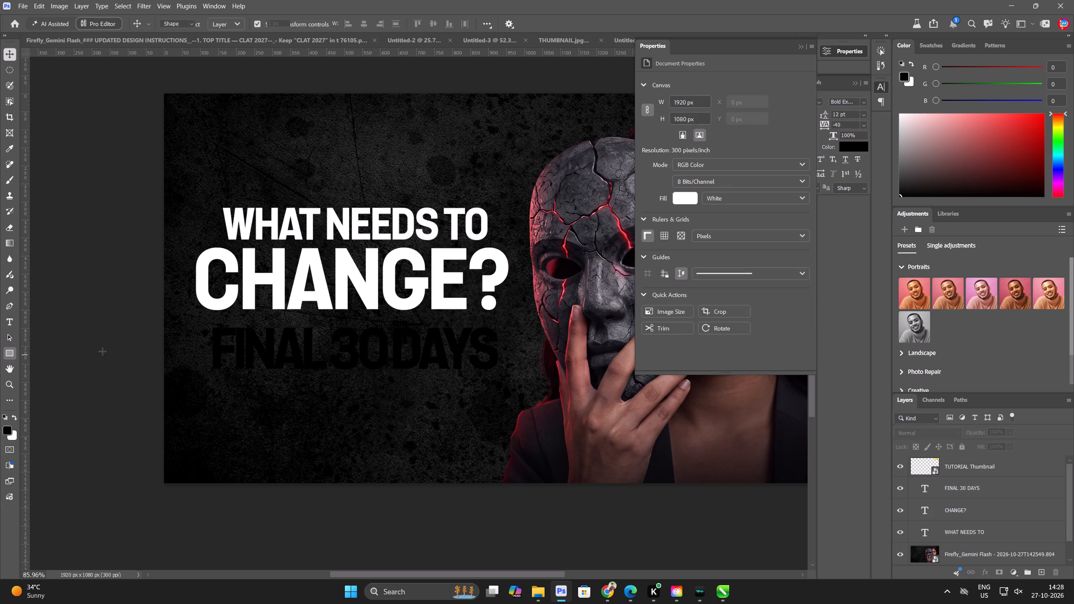
pyautogui.moveTo(205, 323); pyautogui.dragTo(506, 372)
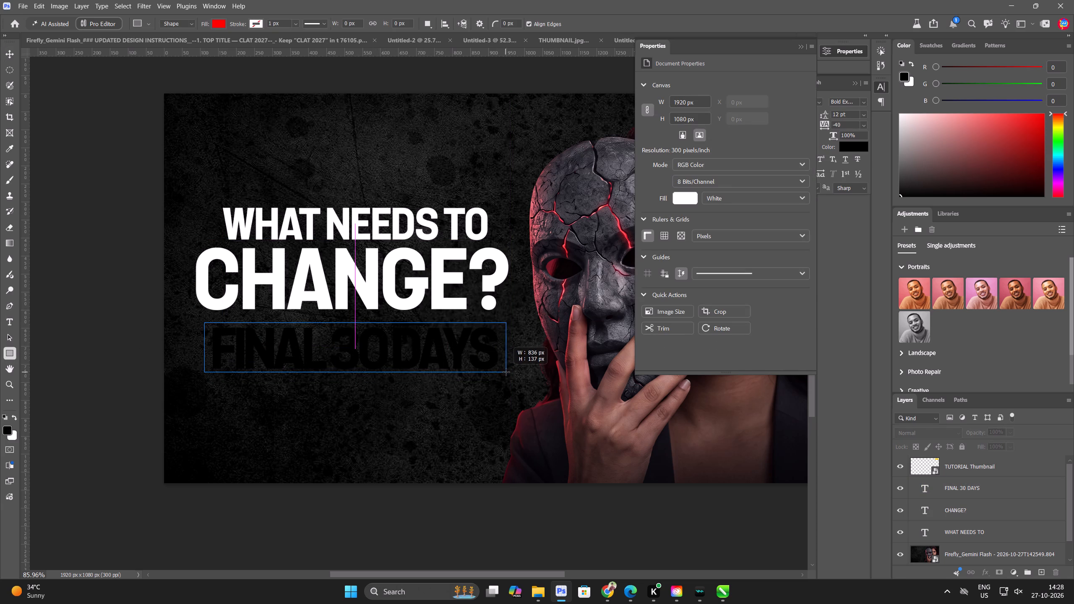
pyautogui.moveTo(506, 372); pyautogui.dragTo(506, 372)
pyautogui.moveTo(959, 470); pyautogui.dragTo(963, 525)
# Add a red Outer Glow to the rectangle with Normal blend mode, about 32% opacity and 79 px size.
pyautogui.click(984, 570)
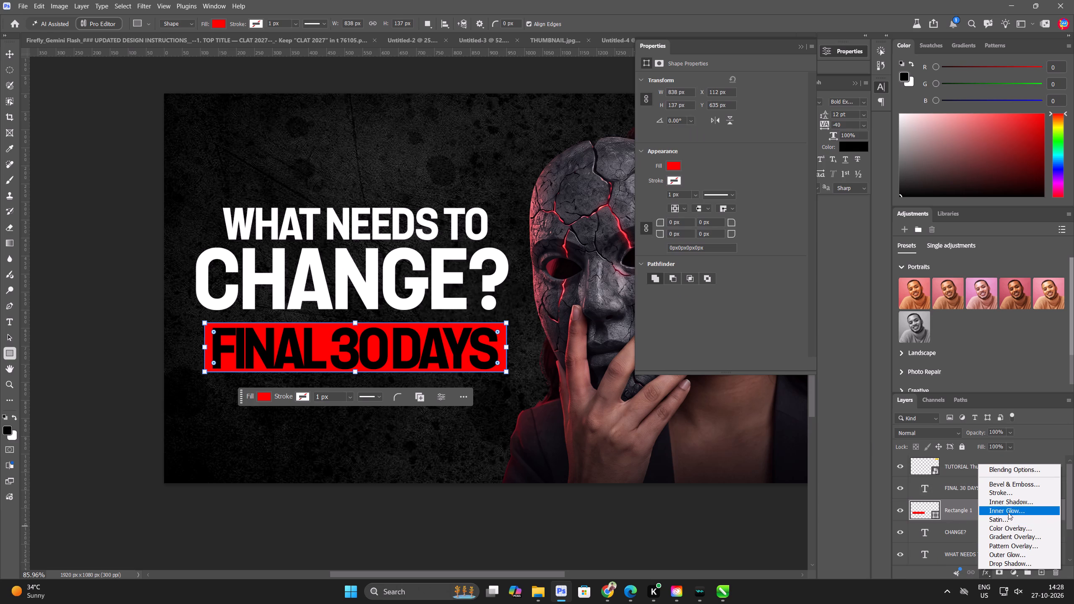
pyautogui.click(1016, 557)
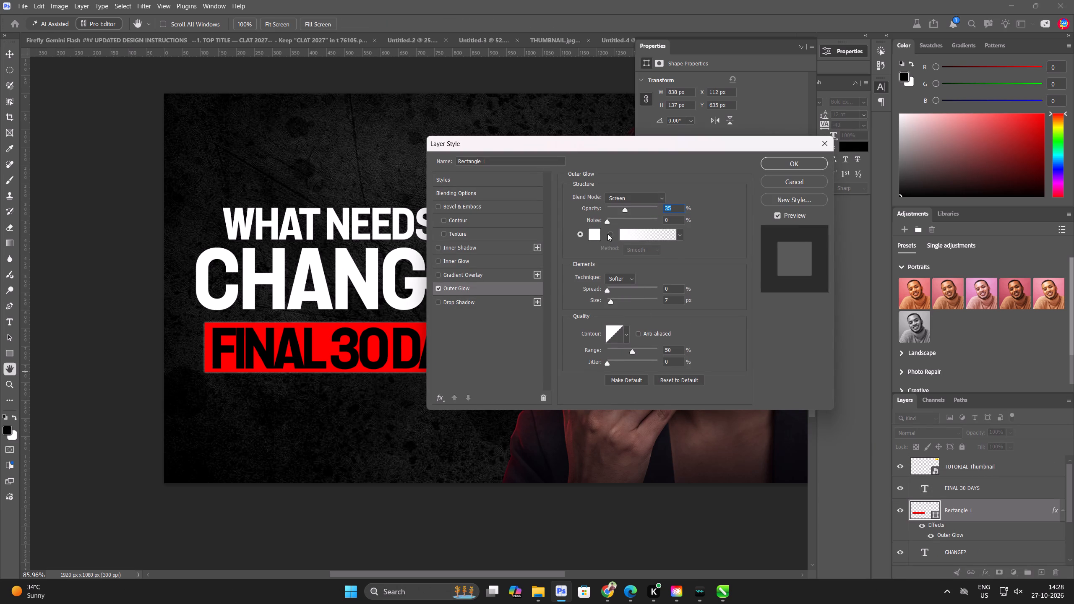
pyautogui.click(596, 230)
pyautogui.moveTo(478, 281); pyautogui.dragTo(568, 182)
pyautogui.click(633, 216)
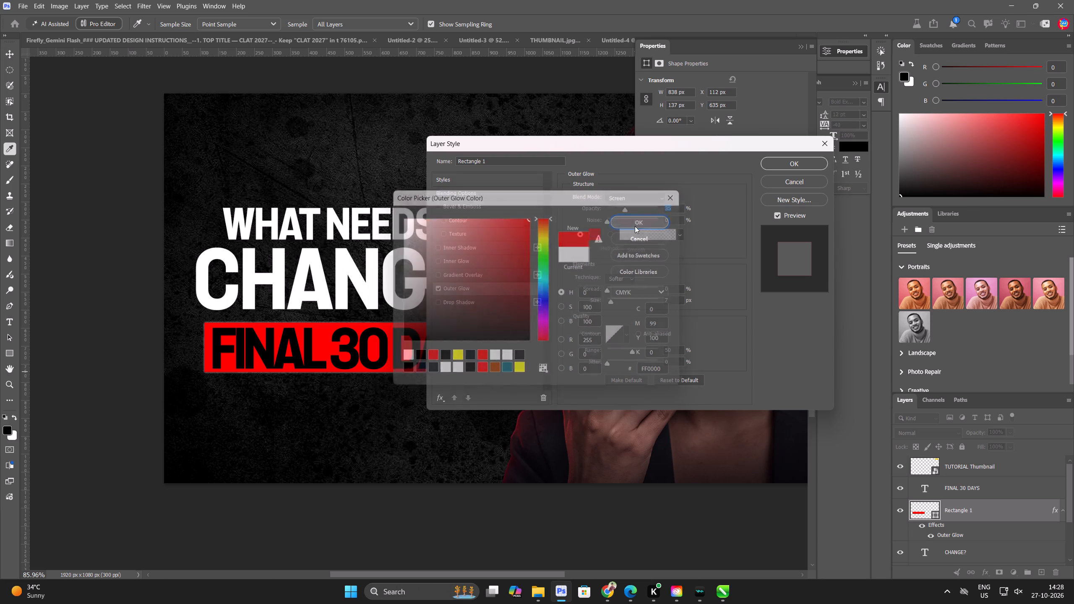
pyautogui.moveTo(628, 206); pyautogui.dragTo(657, 211)
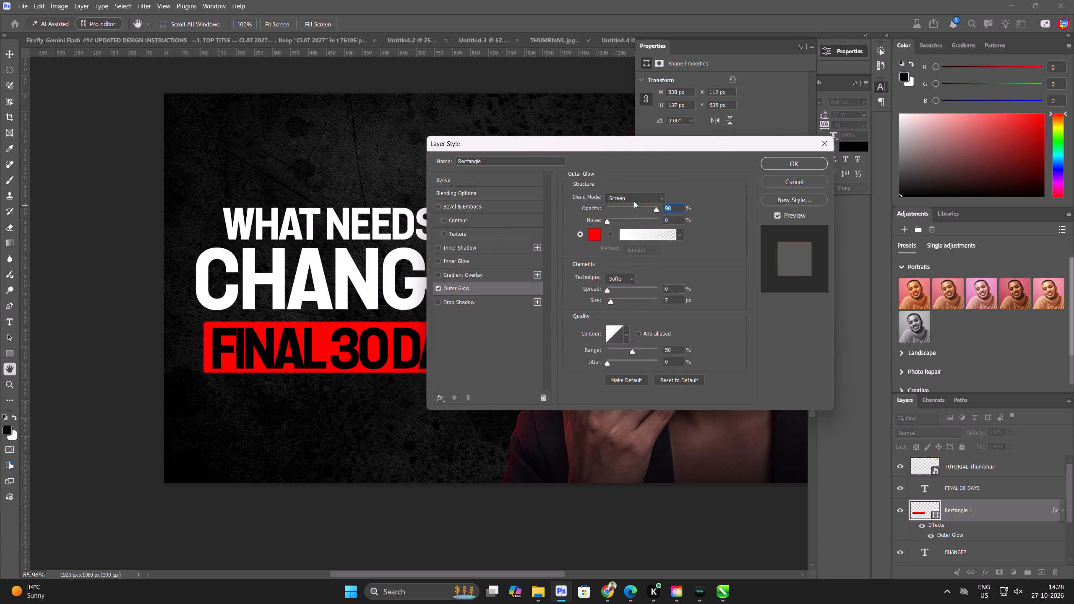
pyautogui.click(634, 201)
pyautogui.click(634, 206)
pyautogui.moveTo(620, 302); pyautogui.dragTo(631, 305)
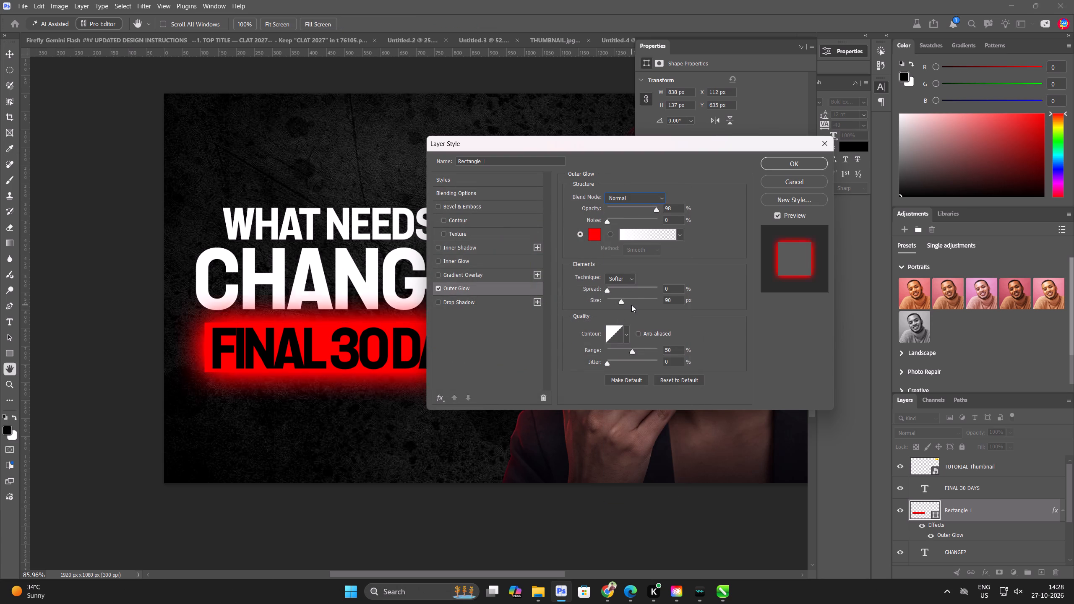
pyautogui.moveTo(631, 305); pyautogui.dragTo(626, 302)
pyautogui.moveTo(639, 207); pyautogui.dragTo(624, 204)
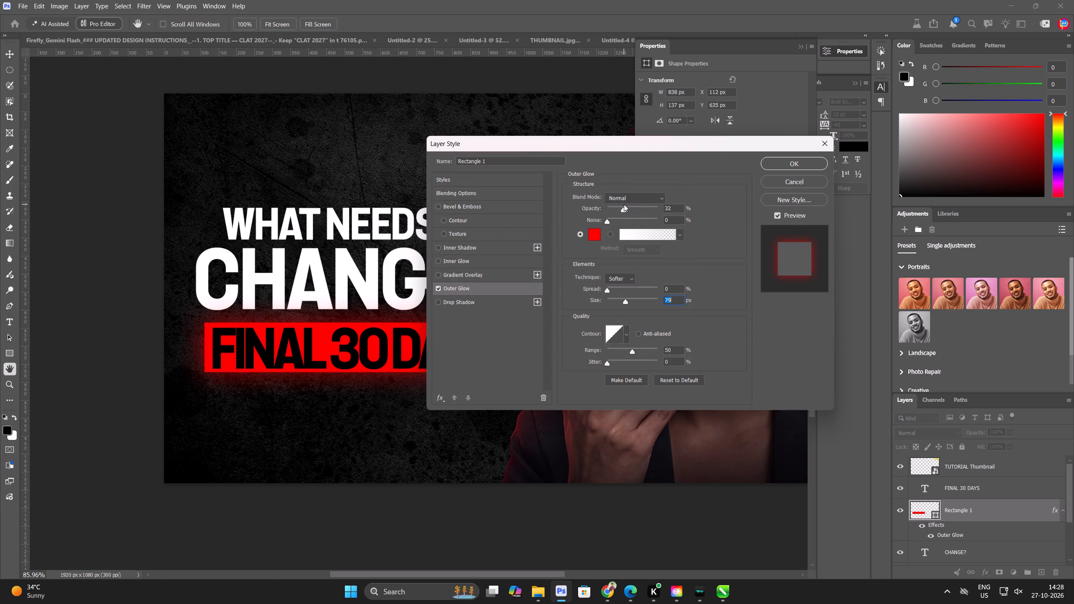
pyautogui.moveTo(624, 204); pyautogui.dragTo(623, 204)
pyautogui.click(811, 169)
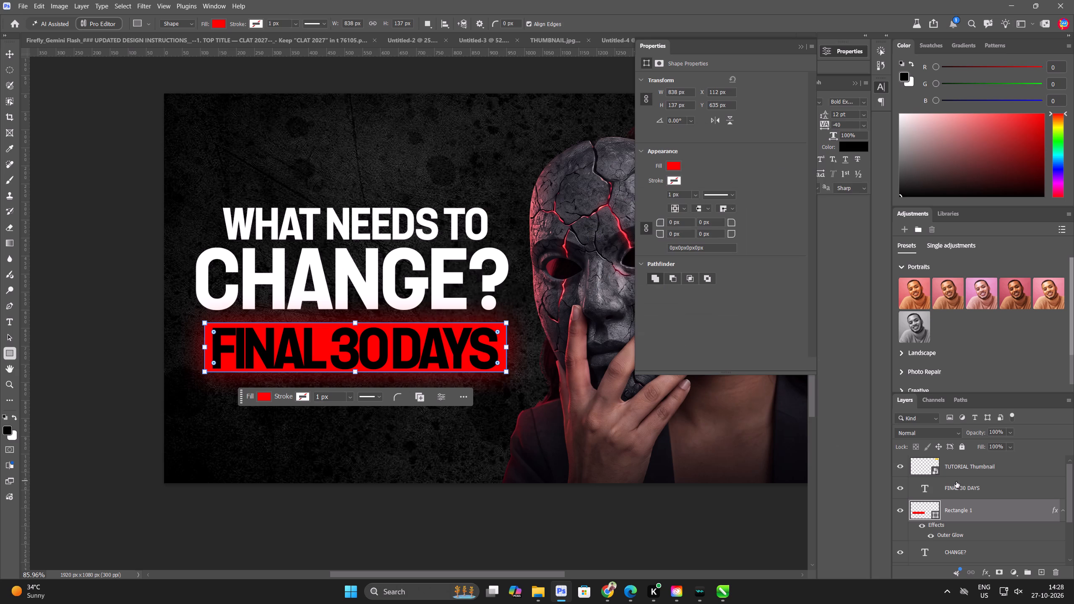
# Change the FINAL 30 DAYS text color to white.
pyautogui.click(957, 482)
pyautogui.click(848, 145)
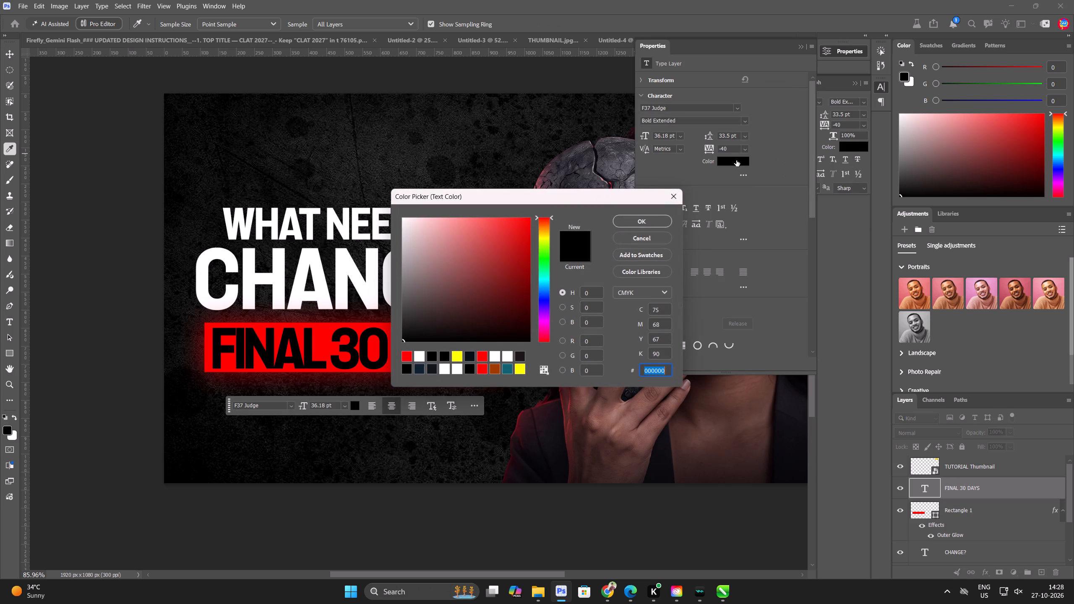
pyautogui.moveTo(433, 276); pyautogui.dragTo(361, 172)
pyautogui.click(628, 225)
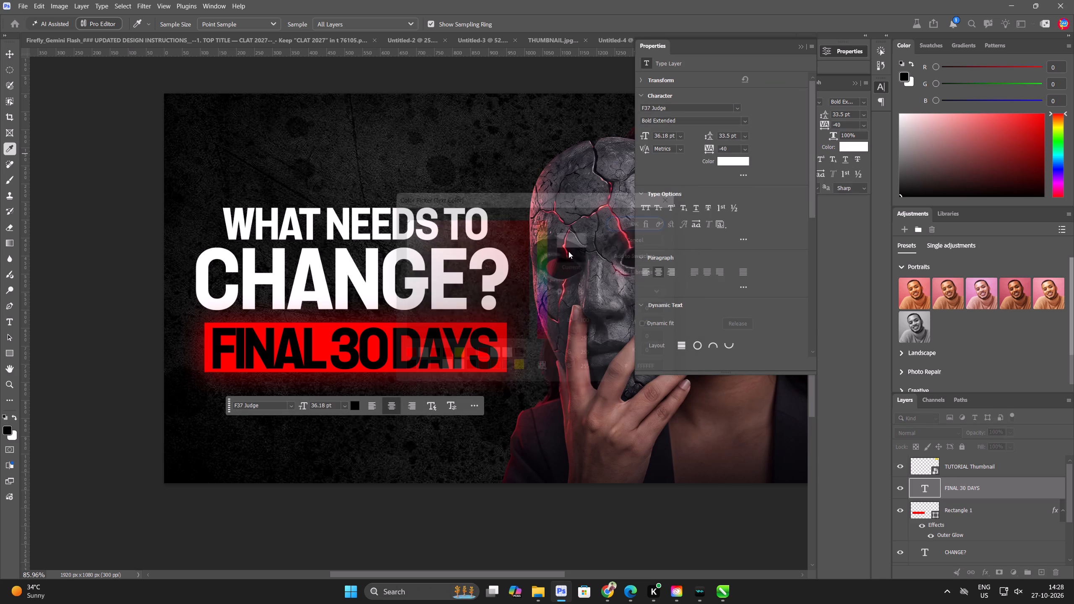
# Set the FINAL 30 DAYS text to the Medium Extended style of F37 Judge.
pyautogui.scroll(-5, 402, 336)
pyautogui.scroll(3, 300, 333)
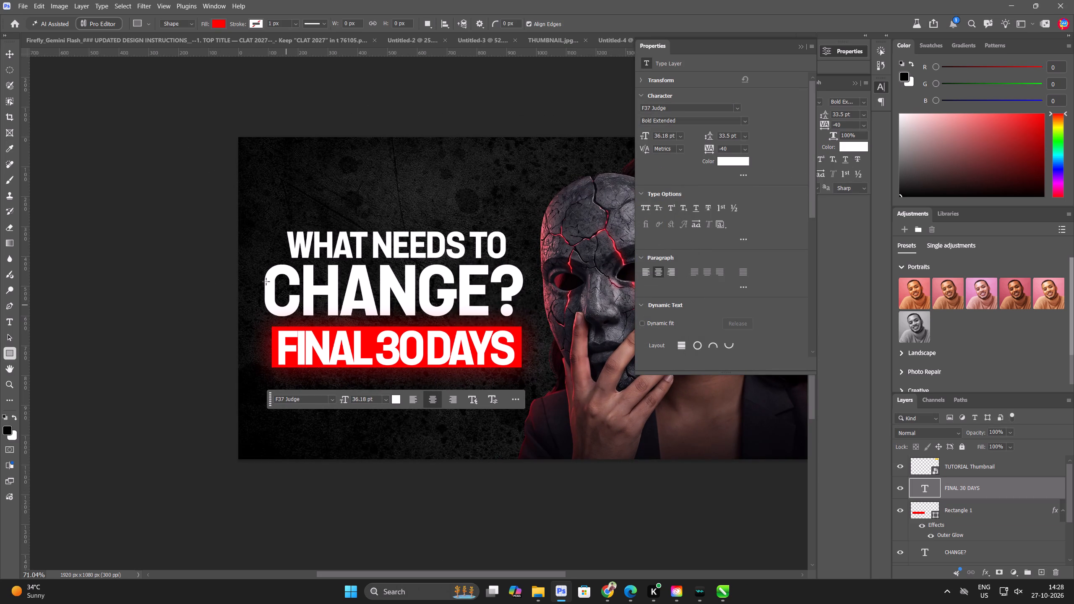
pyautogui.click(745, 121)
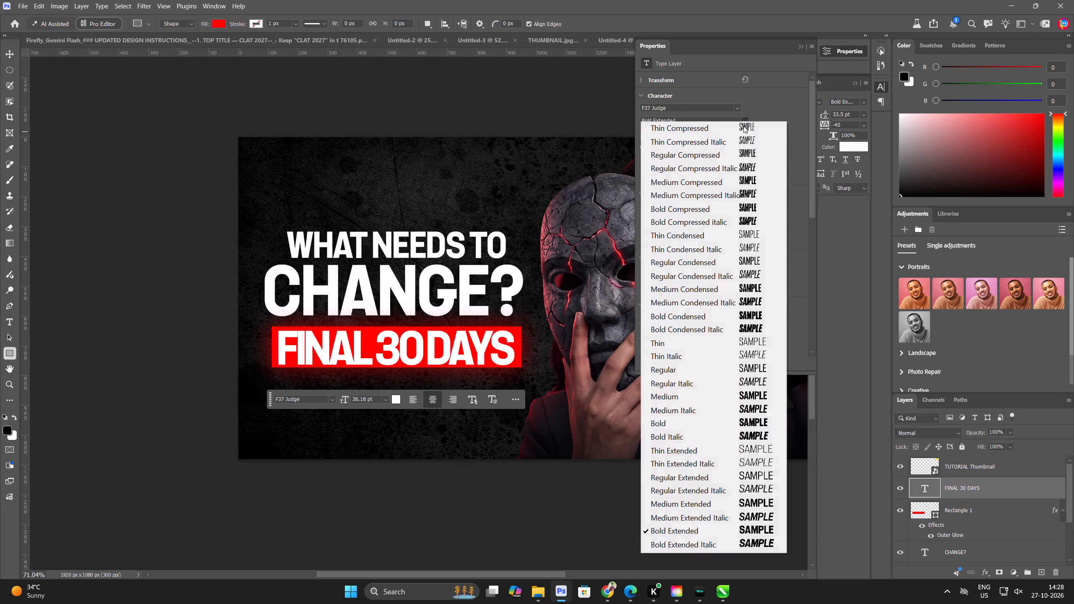
pyautogui.click(769, 502)
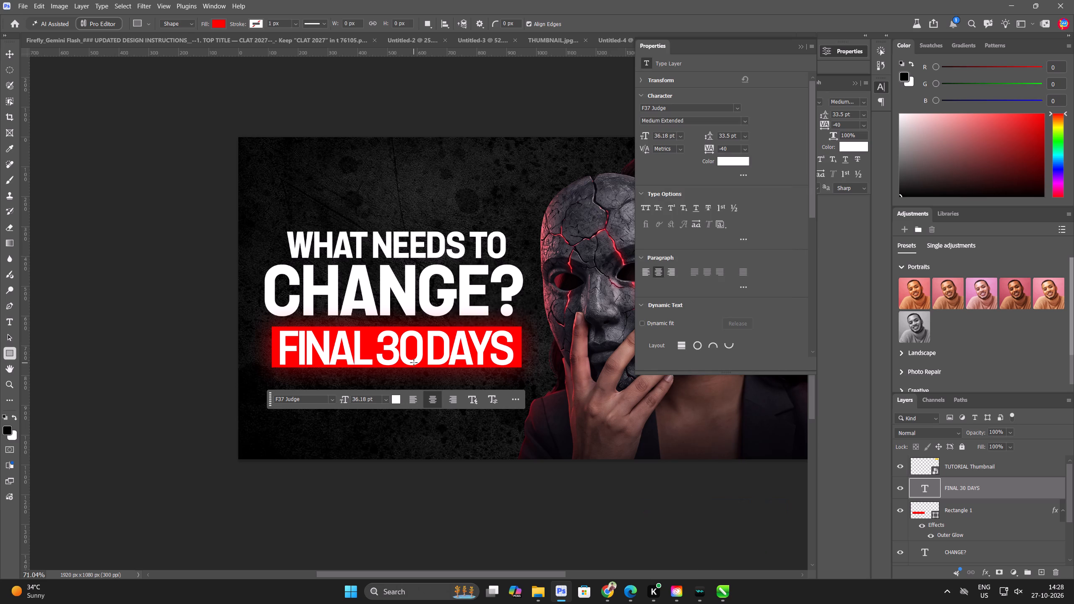
pyautogui.click(4, 52)
pyautogui.moveTo(76, 164); pyautogui.dragTo(86, 171)
# Nudge the FINAL 30 DAYS text about 3 px to center it vertically within its red rectangle.
pyautogui.scroll(-1, 322, 270)
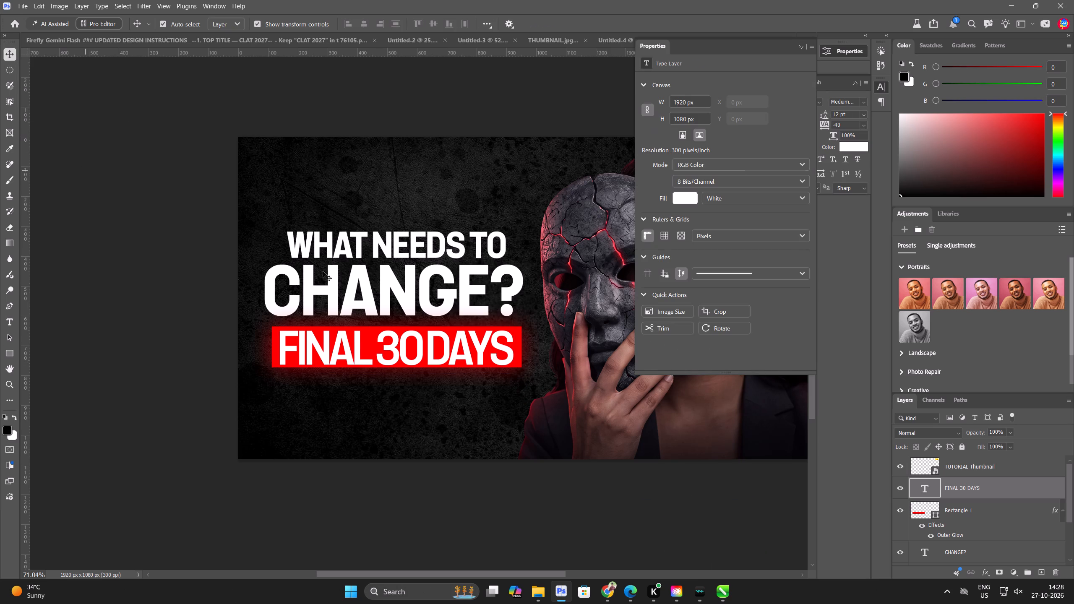
pyautogui.scroll(-4, 323, 271)
pyautogui.scroll(9, 396, 309)
pyautogui.click(422, 325)
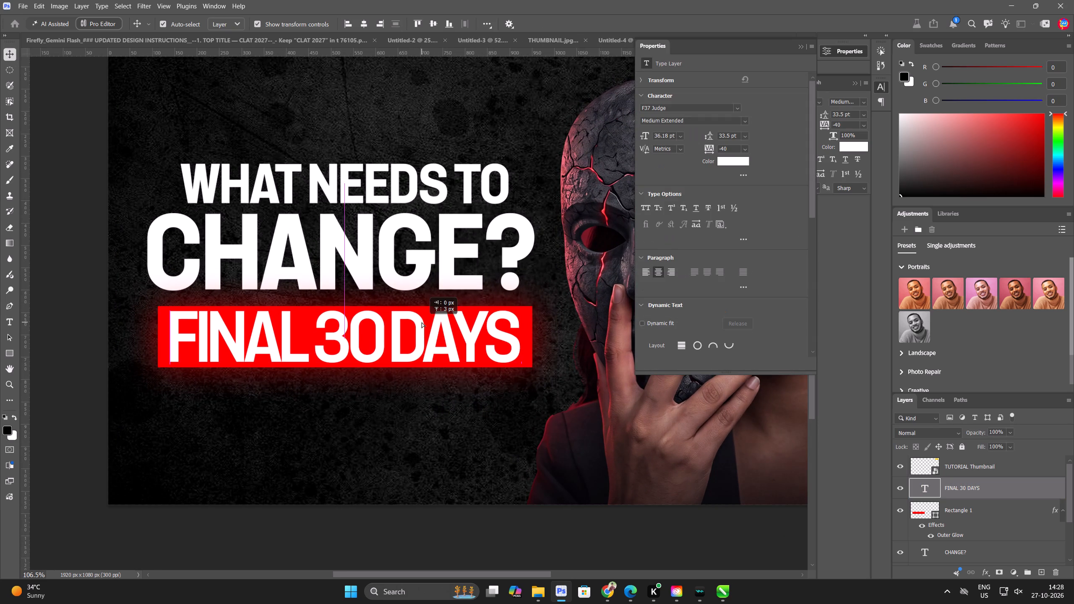
pyautogui.scroll(-10, 422, 322)
pyautogui.click(232, 285)
# Move both headline lines and the FINAL 30 DAYS bar together about 54 px down, toward the thumbnail's vertical center.
pyautogui.scroll(-4, 224, 285)
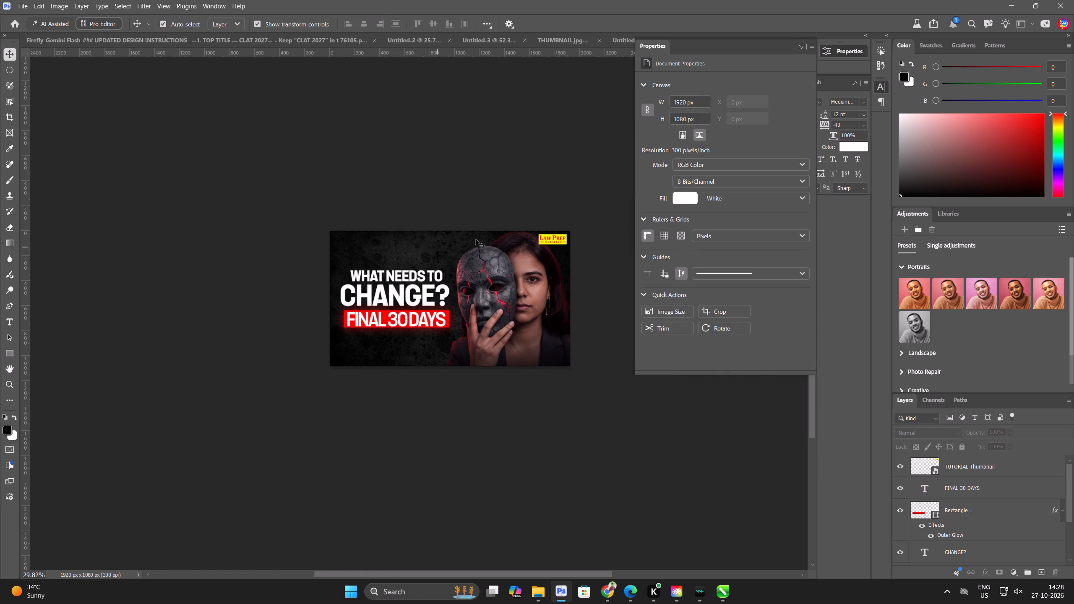
pyautogui.scroll(3, 559, 222)
pyautogui.hotkey('ctrl', '0')
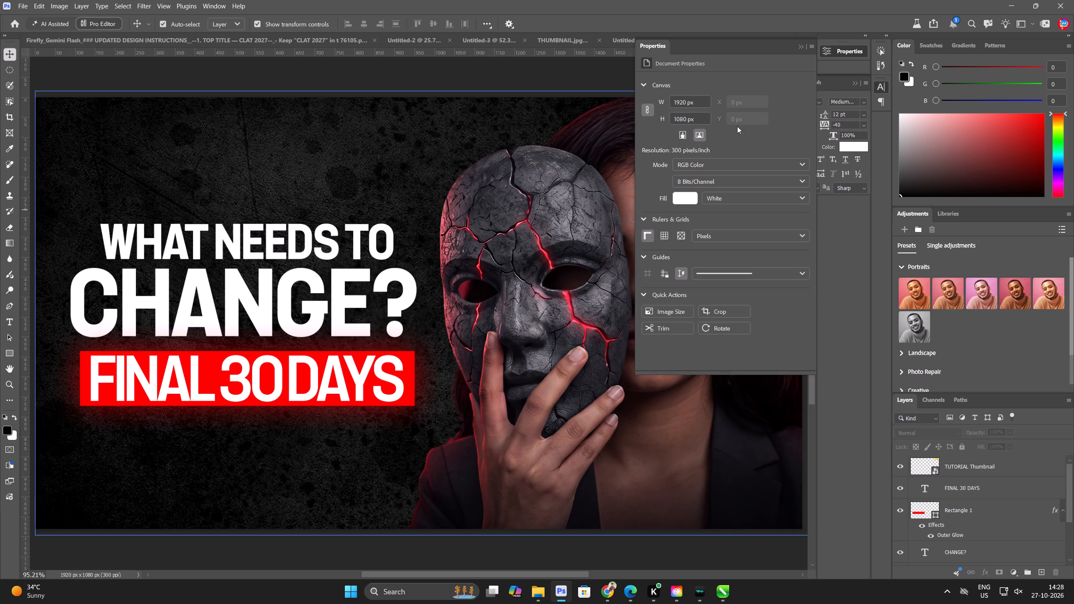
pyautogui.click(802, 49)
pyautogui.scroll(-2, 524, 291)
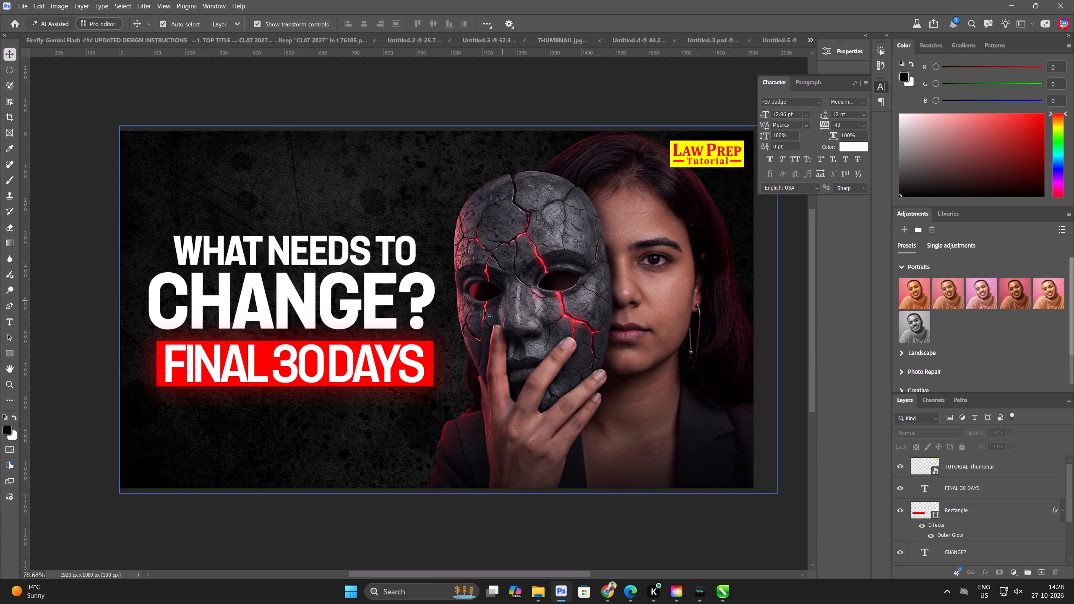
pyautogui.scroll(2, 424, 326)
pyautogui.click(428, 374)
pyautogui.keyDown('shift'); pyautogui.click(421, 375); pyautogui.keyUp('shift')
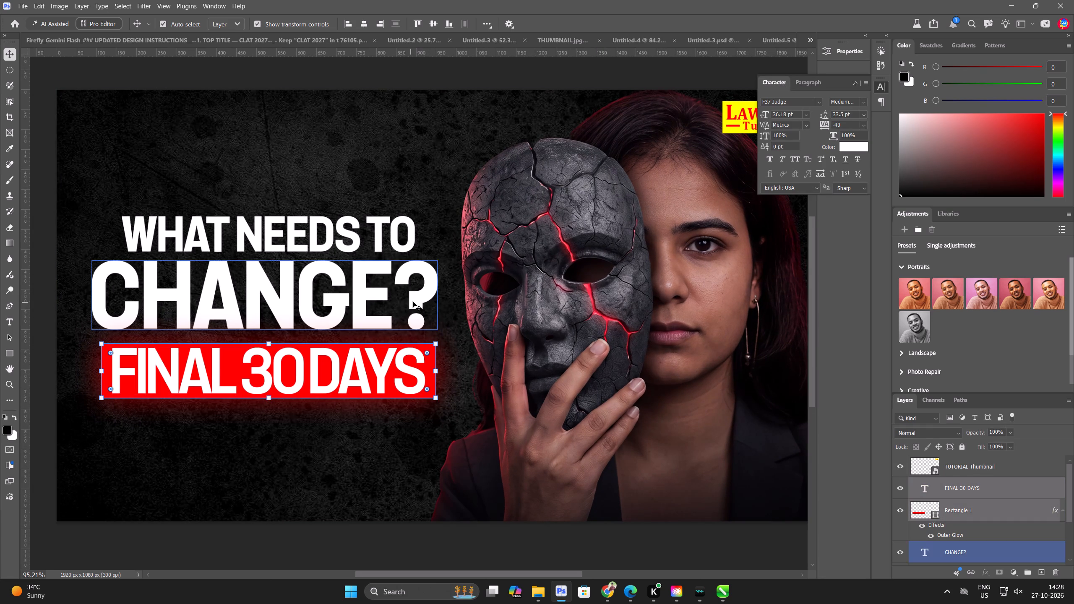
pyautogui.keyDown('shift'); pyautogui.click(415, 301); pyautogui.keyUp('shift')
pyautogui.keyDown('shift'); pyautogui.click(395, 236); pyautogui.keyUp('shift')
pyautogui.moveTo(395, 229); pyautogui.dragTo(395, 296)
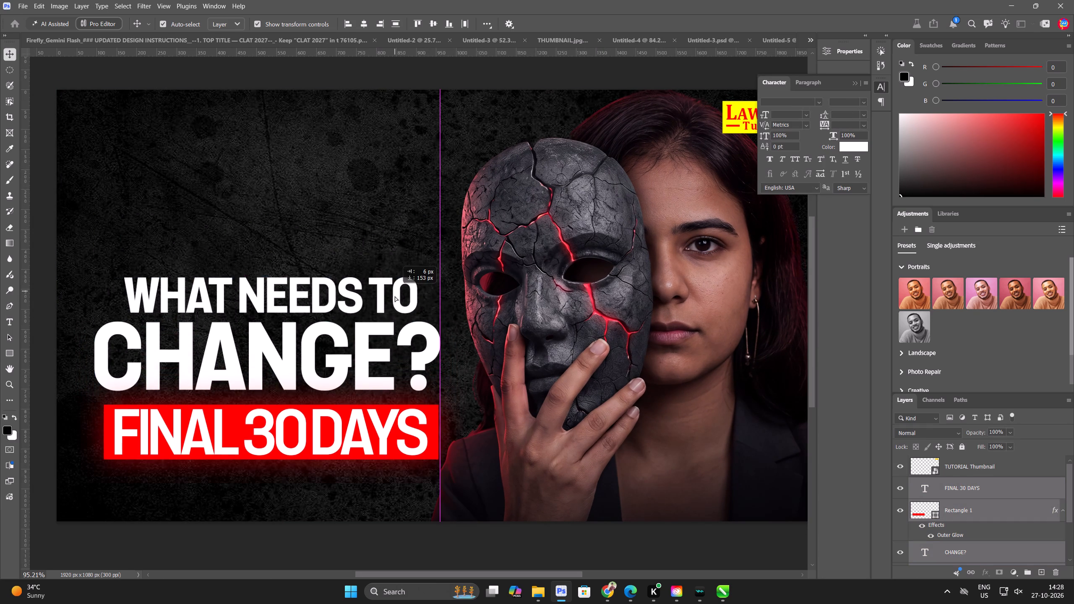
pyautogui.moveTo(395, 296); pyautogui.dragTo(391, 325)
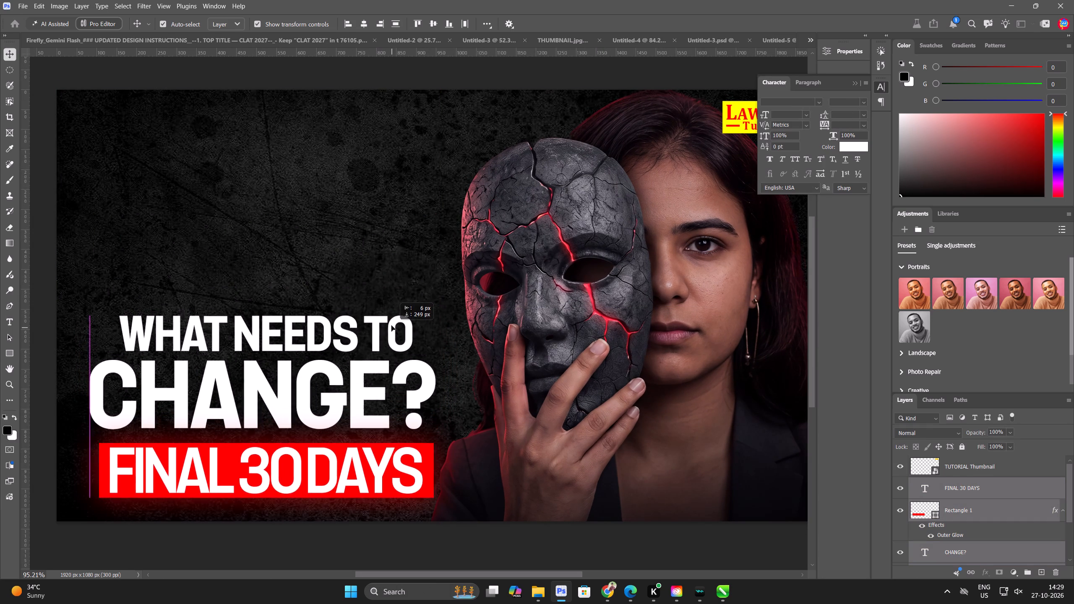
pyautogui.moveTo(391, 325); pyautogui.dragTo(397, 252)
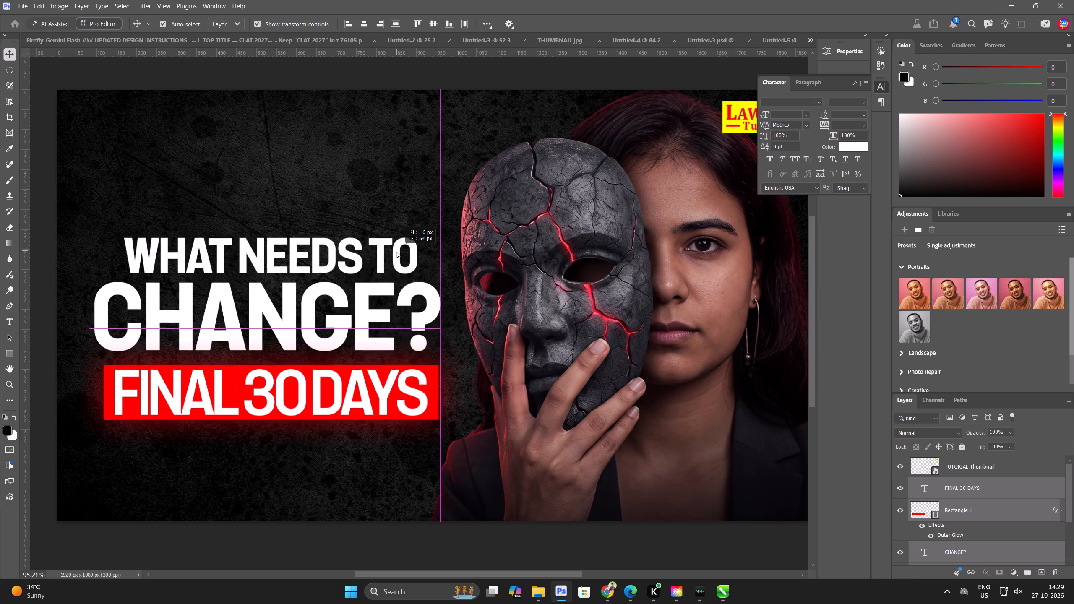
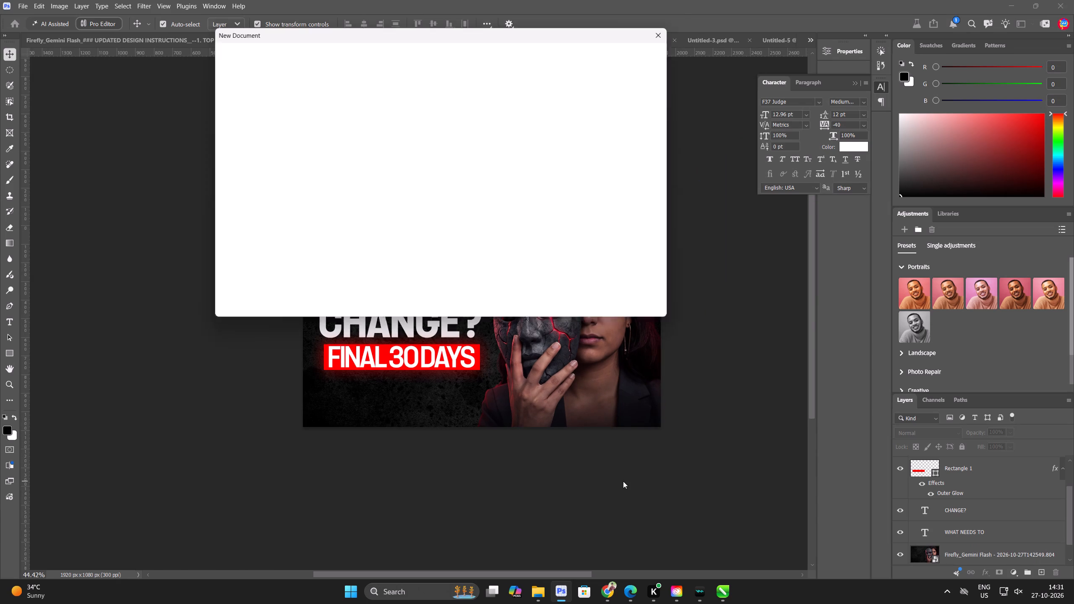
pyautogui.doubleClick(278, 138)
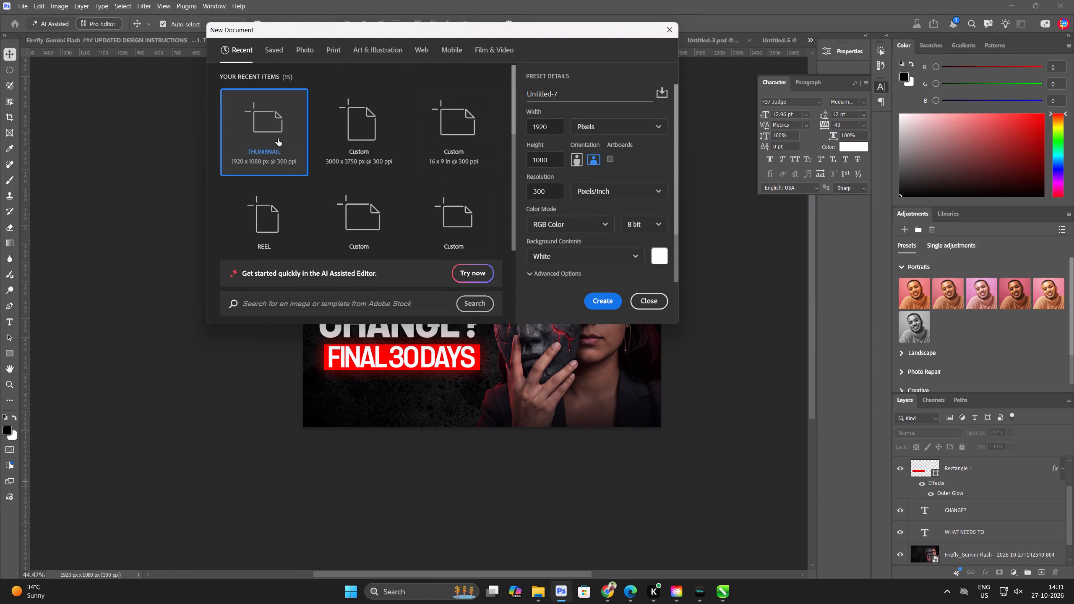
# Place the downloaded "Firefly_Gemini Flash_TEACHER KO CENTER ME LE AAO 675715.png" image as an embedded layer in the new document.
pyautogui.hotkey('ctrl', '0')
pyautogui.hotkey('ctrl', 'shift', 'm')
pyautogui.doubleClick(146, 121)
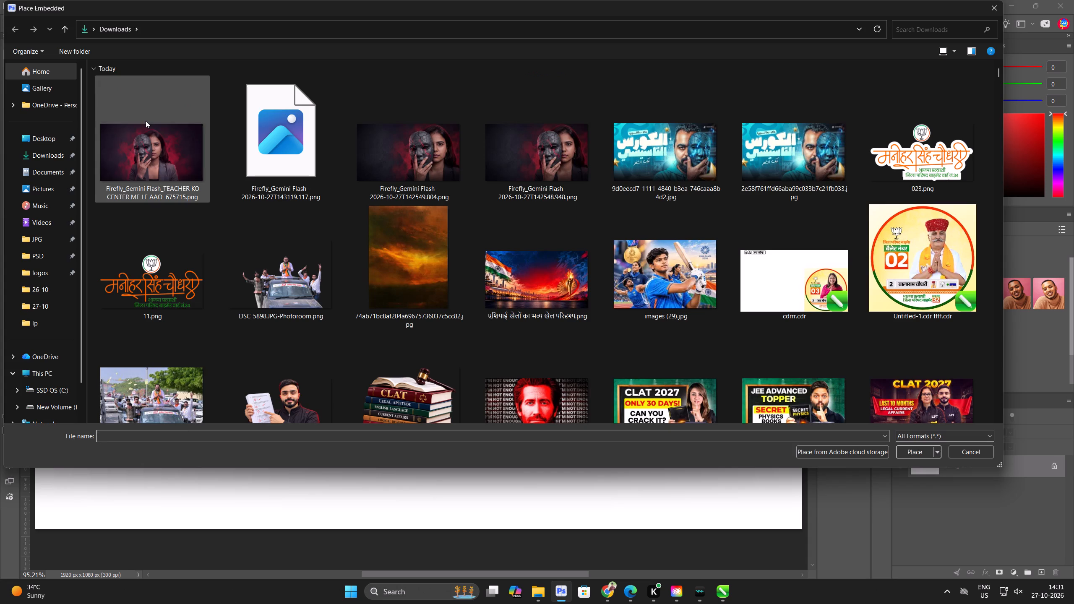
pyautogui.press('Return')
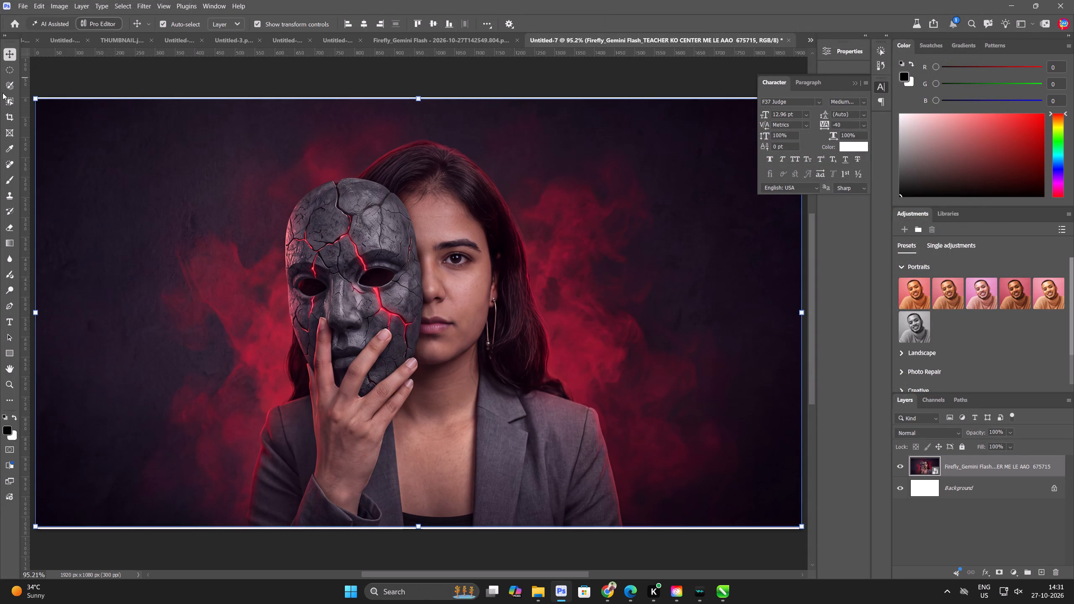
# Select the woman and mask with Object Selection, copy them to a new layer, and hide the original Firefly image layer.
pyautogui.click(42, 105)
pyautogui.moveTo(200, 91); pyautogui.dragTo(57, 109)
pyautogui.moveTo(57, 109); pyautogui.dragTo(636, 536)
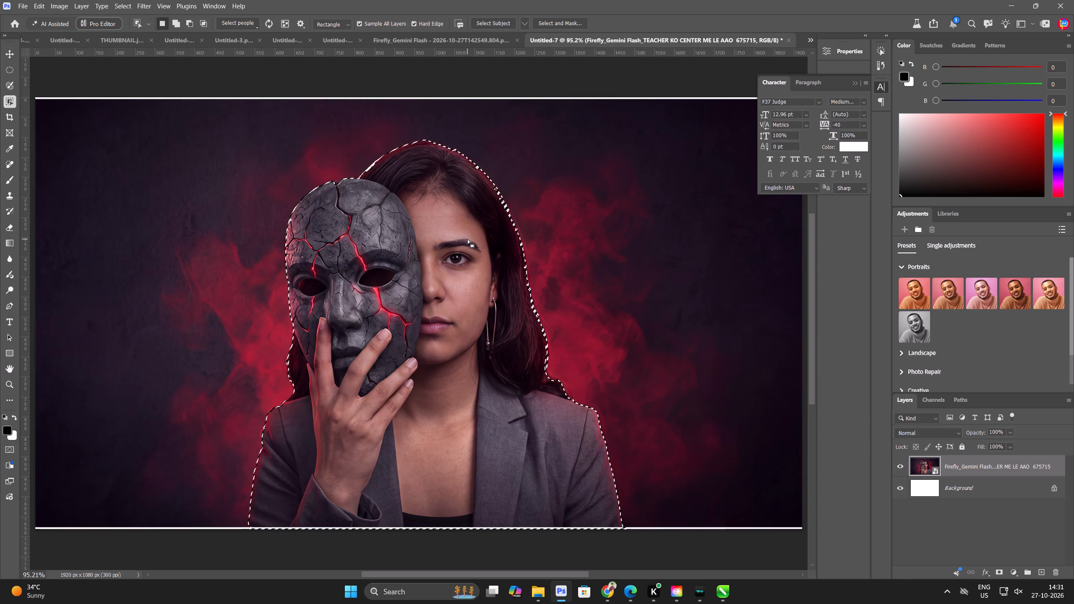
pyautogui.hotkey('ctrl', 'j')
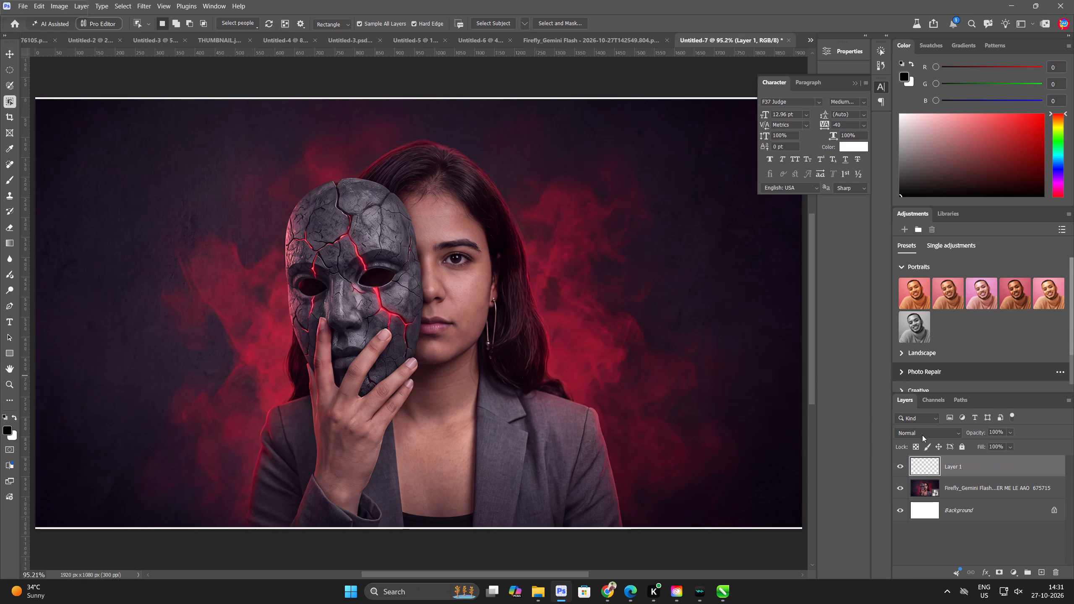
pyautogui.click(902, 494)
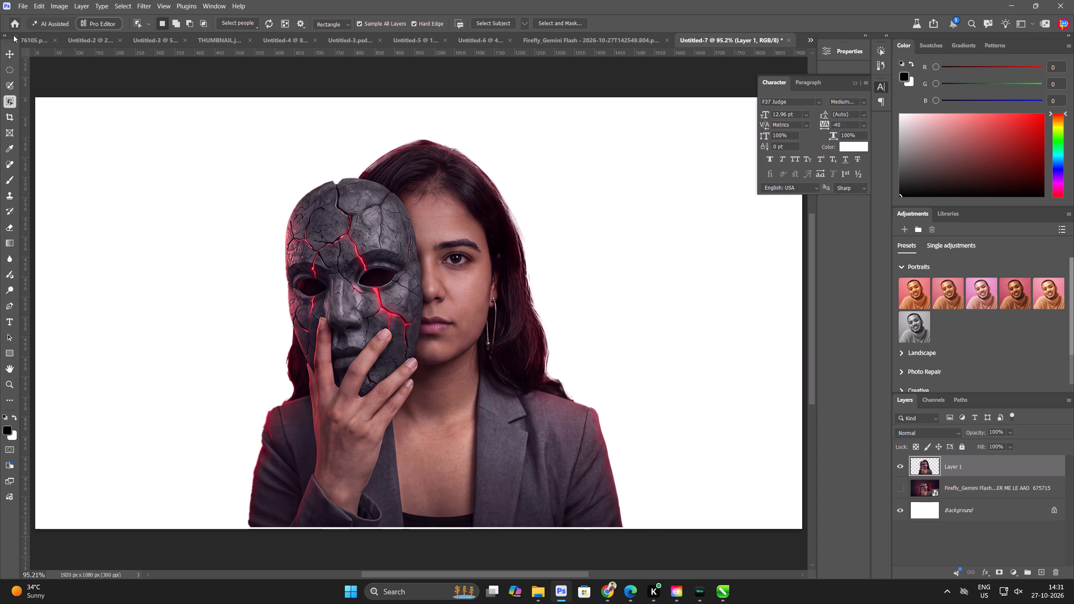
# Enlarge the woman-and-mask cutout slightly and align its base with the canvas's bottom edge.
pyautogui.click(12, 49)
pyautogui.scroll(-2, 542, 460)
pyautogui.moveTo(460, 520); pyautogui.dragTo(460, 526)
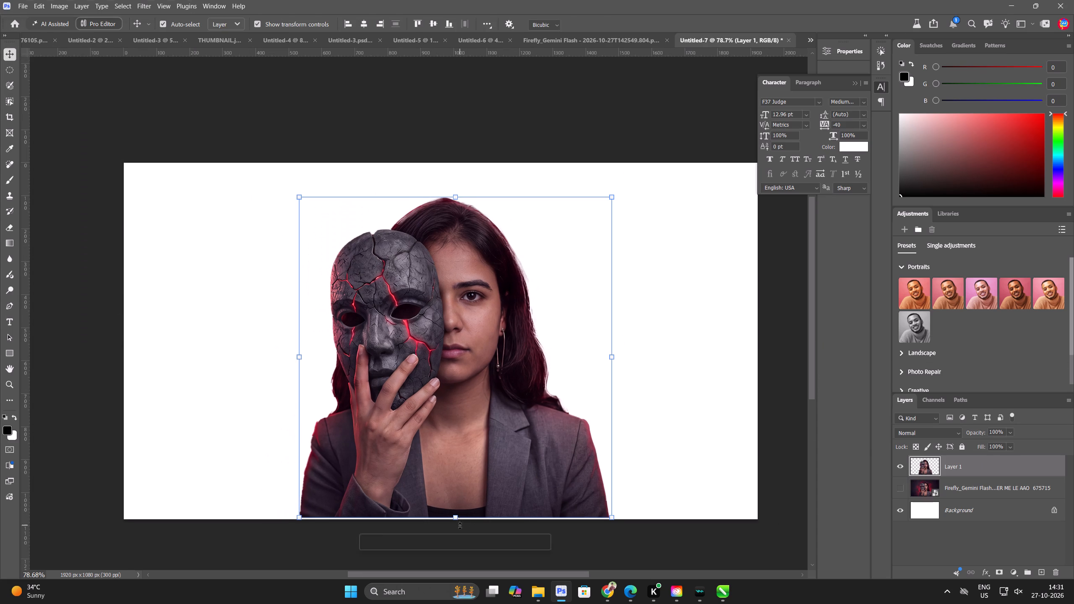
pyautogui.moveTo(460, 526); pyautogui.dragTo(460, 528)
pyautogui.moveTo(482, 496); pyautogui.dragTo(482, 489)
pyautogui.press('Return')
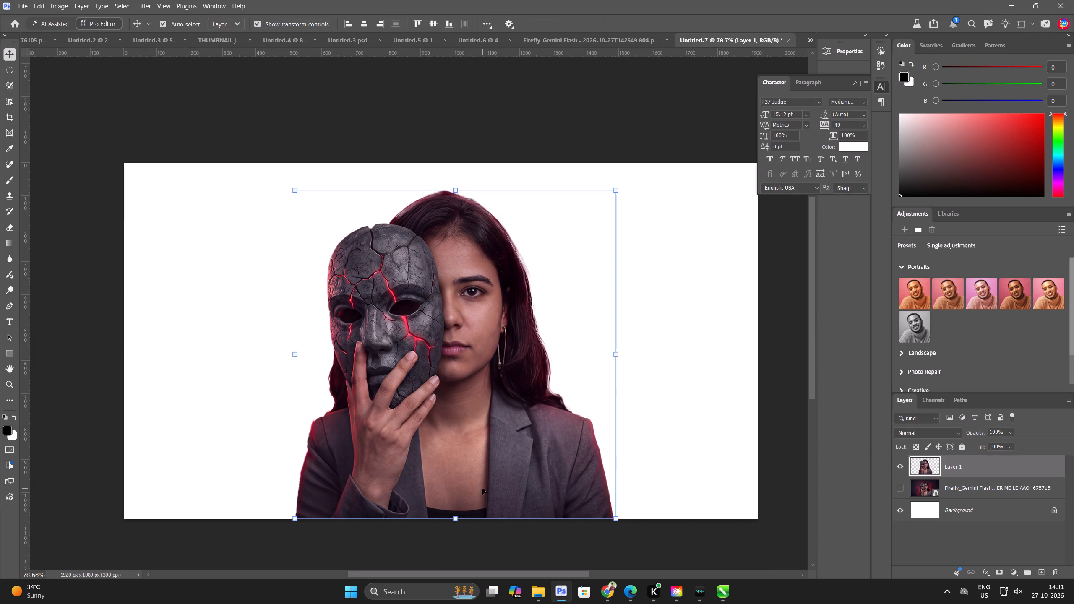
# Open the nested smart object of the mask-and-woman image in the FINAL 30 DAYS thumbnail and copy its charcoal texture layer.
pyautogui.click(604, 30)
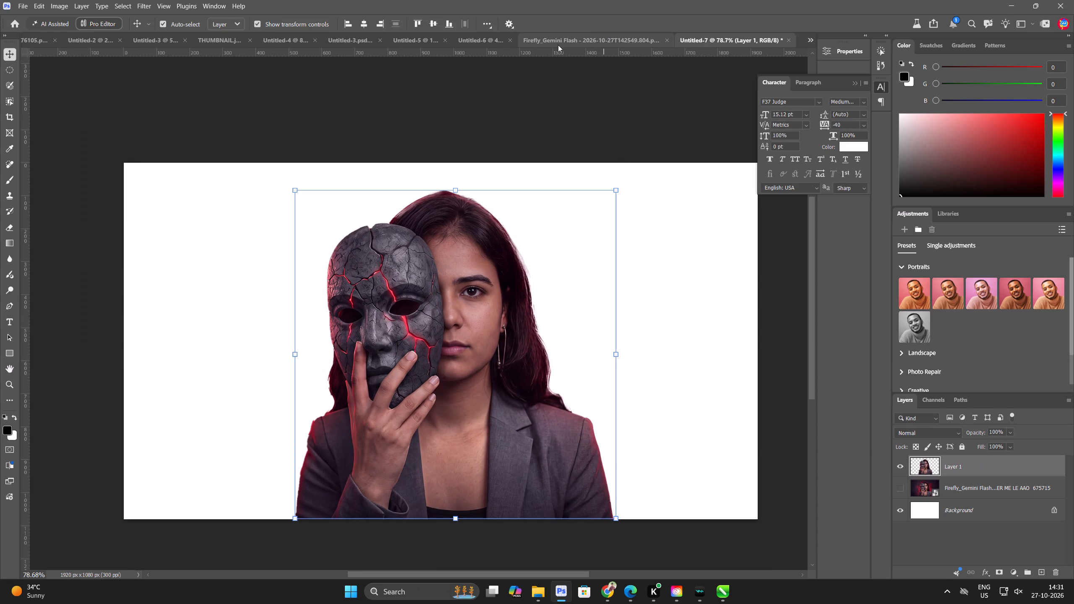
pyautogui.click(489, 32)
pyautogui.click(486, 40)
pyautogui.scroll(-4, 981, 536)
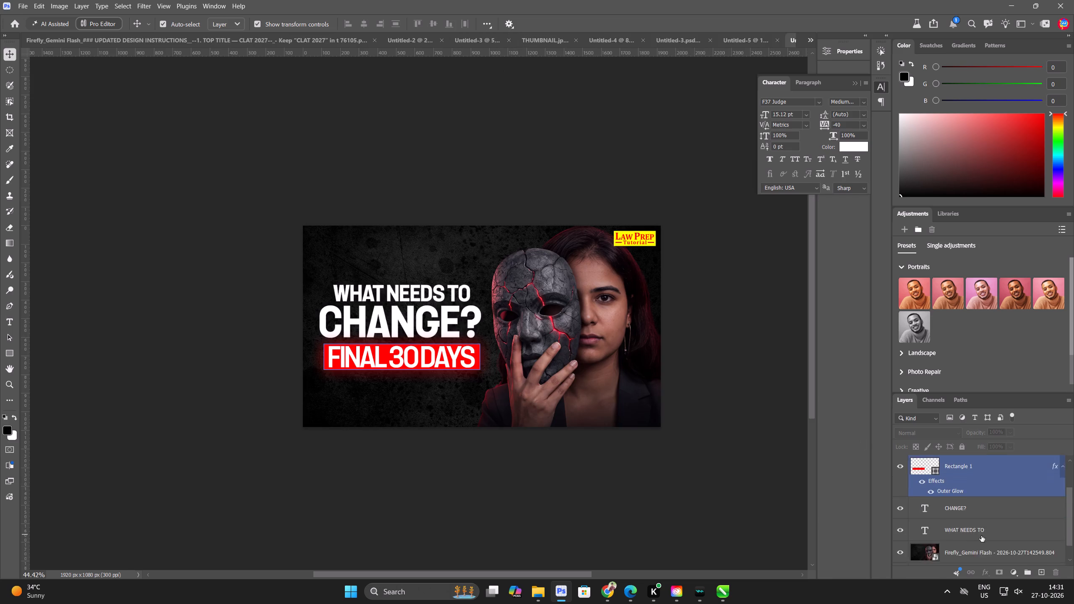
pyautogui.scroll(-6, 981, 536)
pyautogui.doubleClick(930, 536)
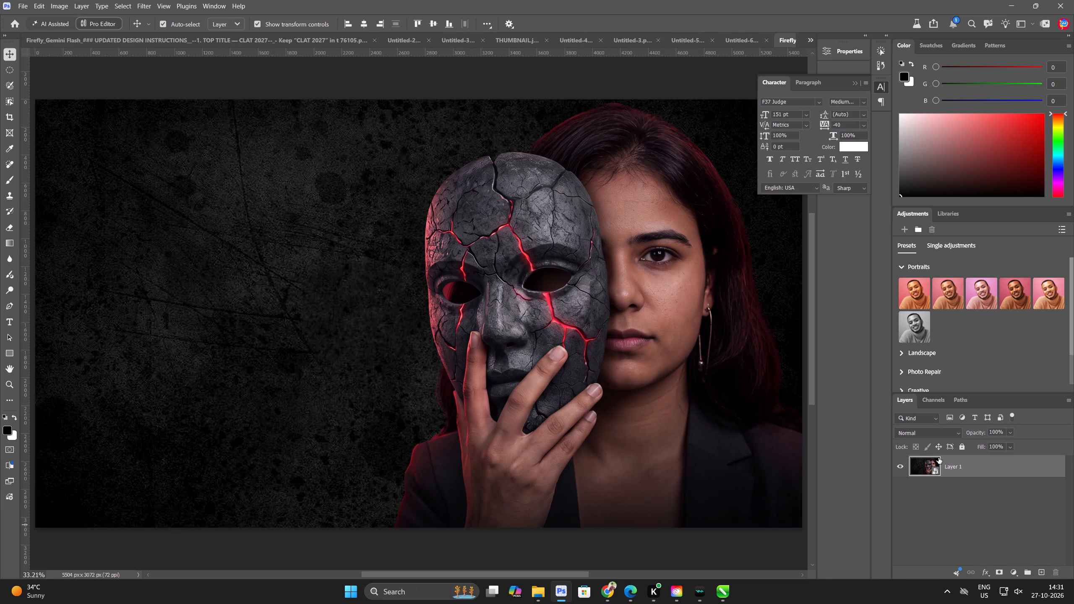
pyautogui.doubleClick(938, 458)
pyautogui.click(944, 484)
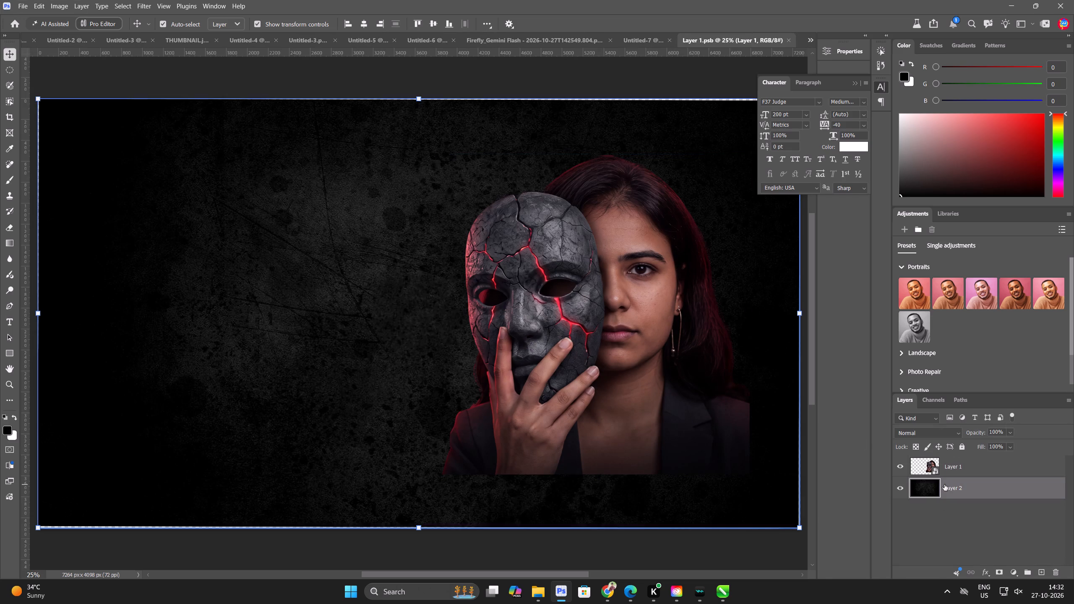
pyautogui.hotkey('ctrl', 'c')
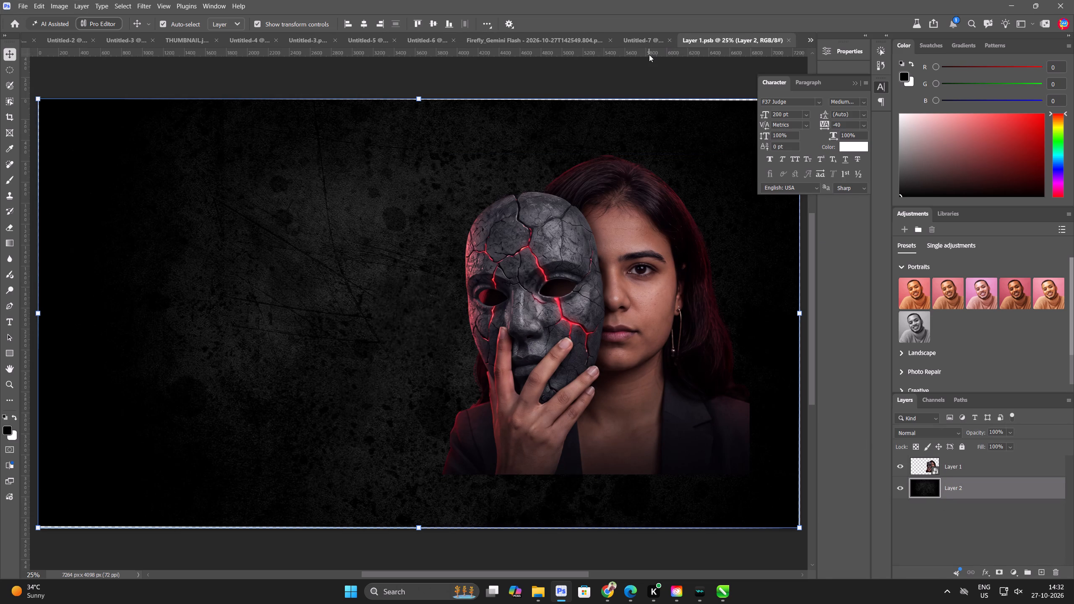
# Paste the charcoal texture into the new thumbnail document above the woman-and-mask cutout.
pyautogui.click(649, 55)
pyautogui.click(649, 39)
pyautogui.hotkey('ctrl', 'v')
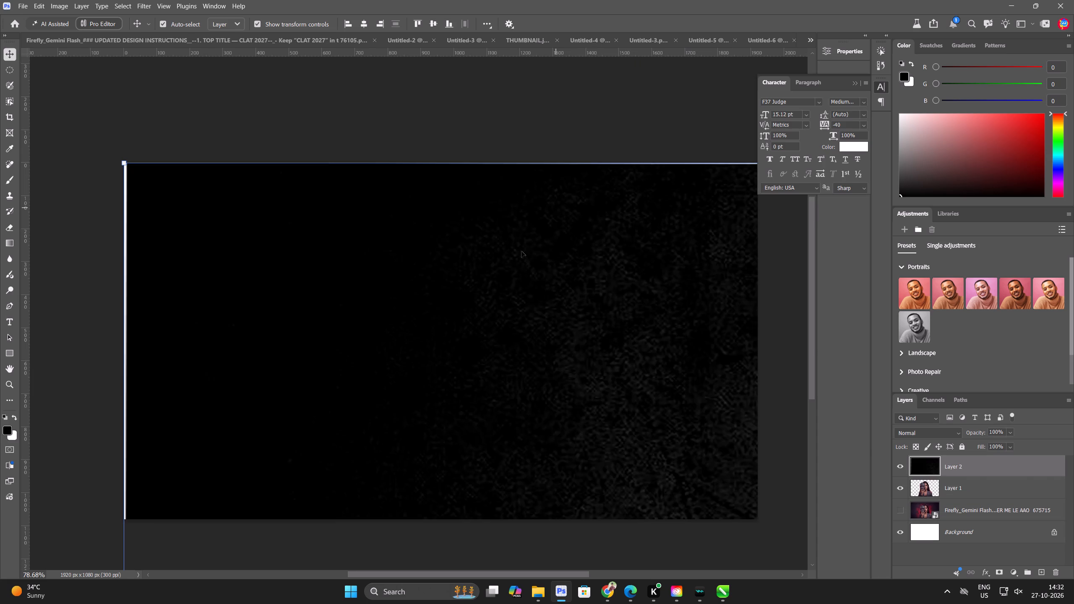
# Scale the charcoal texture down to about 32.6% and centre it so it covers the whole canvas.
pyautogui.scroll(-4, 486, 267)
pyautogui.moveTo(492, 314); pyautogui.dragTo(288, 196)
pyautogui.scroll(-4, 385, 242)
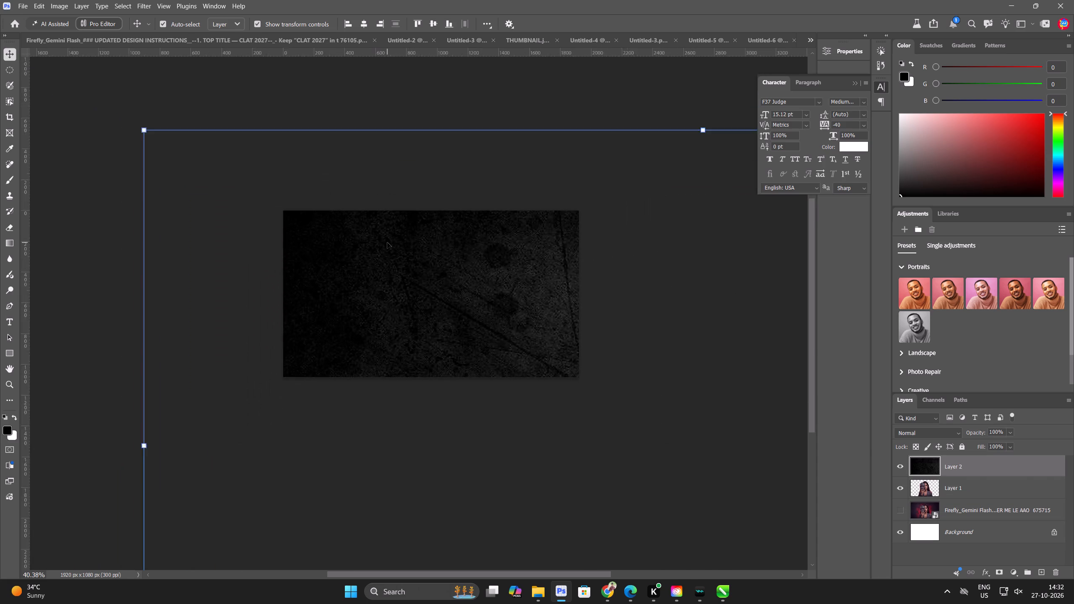
pyautogui.scroll(-2, 387, 242)
pyautogui.scroll(-8, 571, 305)
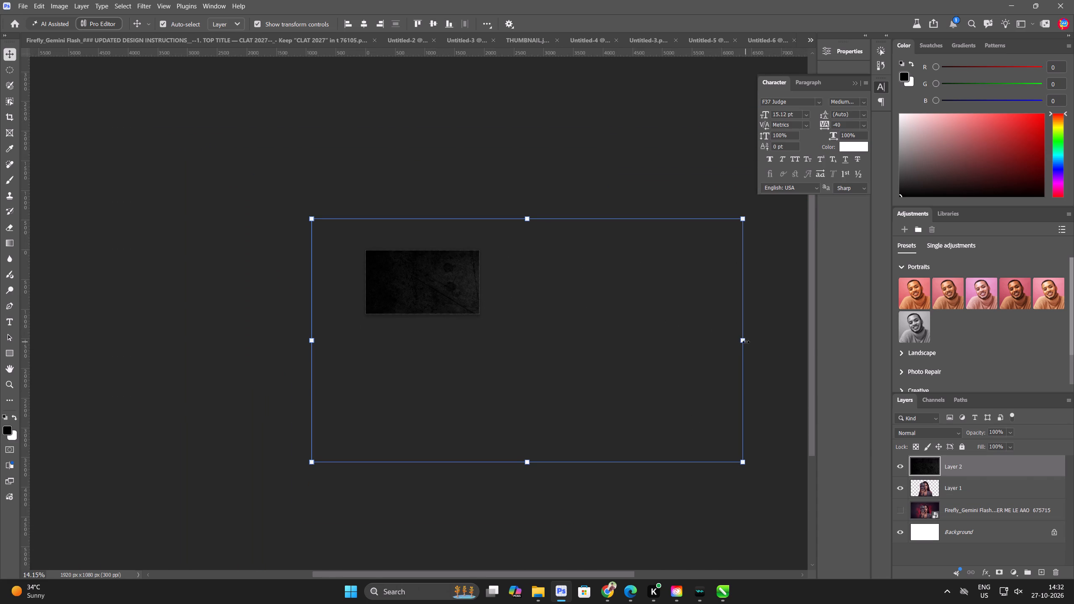
pyautogui.moveTo(746, 342); pyautogui.dragTo(425, 325)
pyautogui.moveTo(375, 317); pyautogui.dragTo(427, 255)
pyautogui.scroll(11, 459, 262)
pyautogui.moveTo(508, 317); pyautogui.dragTo(594, 320)
pyautogui.moveTo(511, 315); pyautogui.dragTo(488, 319)
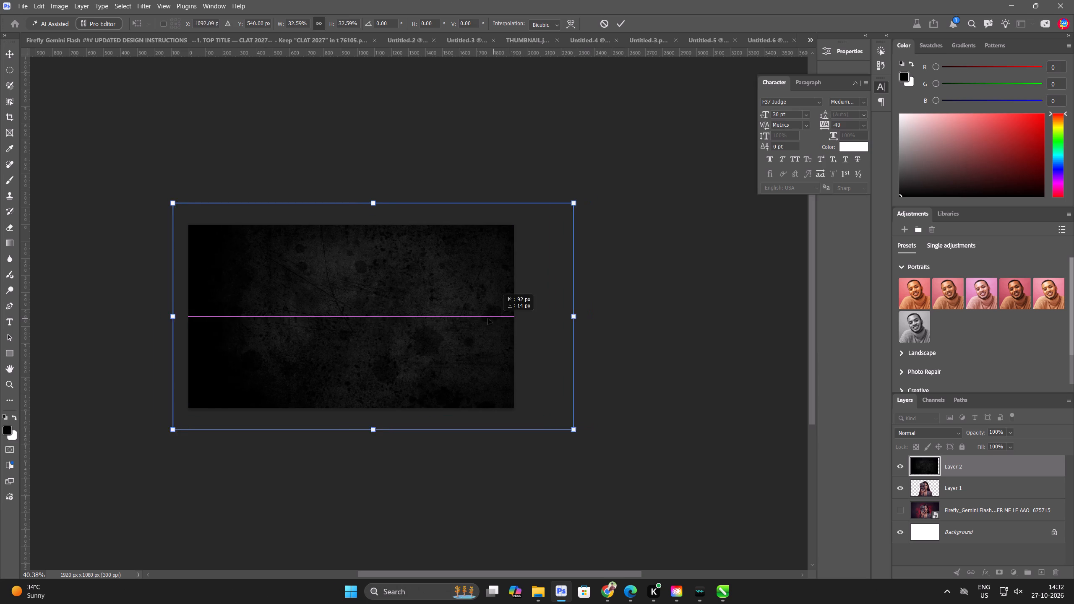
pyautogui.moveTo(488, 319); pyautogui.dragTo(471, 321)
pyautogui.press('Return')
# Move the charcoal texture layer beneath the woman-and-mask cutout.
pyautogui.hotkey('ctrl', '[')
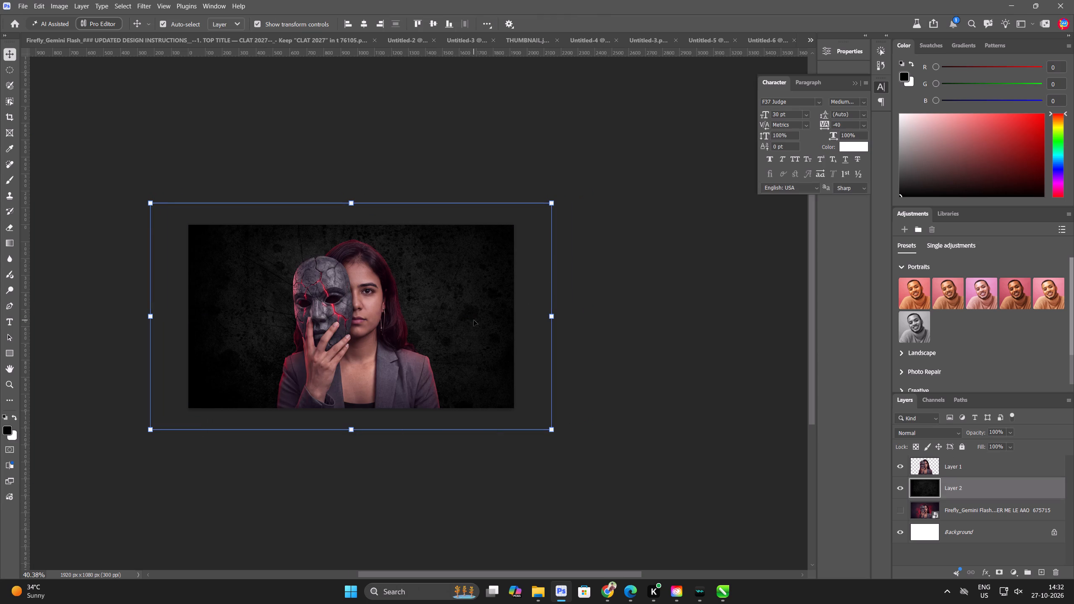
pyautogui.moveTo(689, 345); pyautogui.dragTo(681, 346)
pyautogui.click(290, 347)
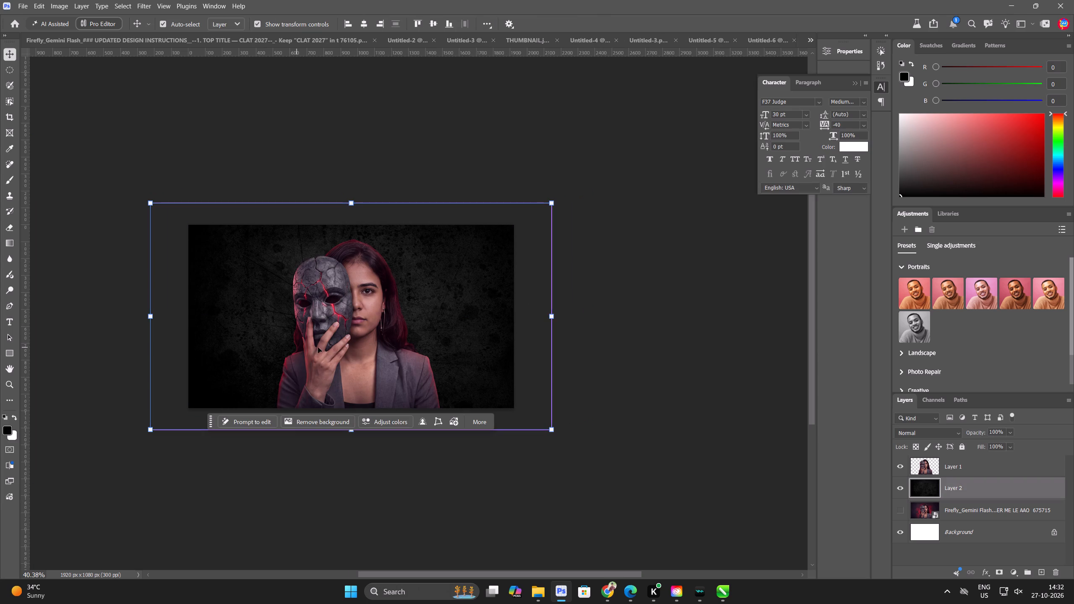
# Apply Color Balance to the woman-and-mask cutout, shifting the midtones toward cyan with a Cyan to Red value of -17.
pyautogui.click(341, 358)
pyautogui.hotkey('ctrl', 'b')
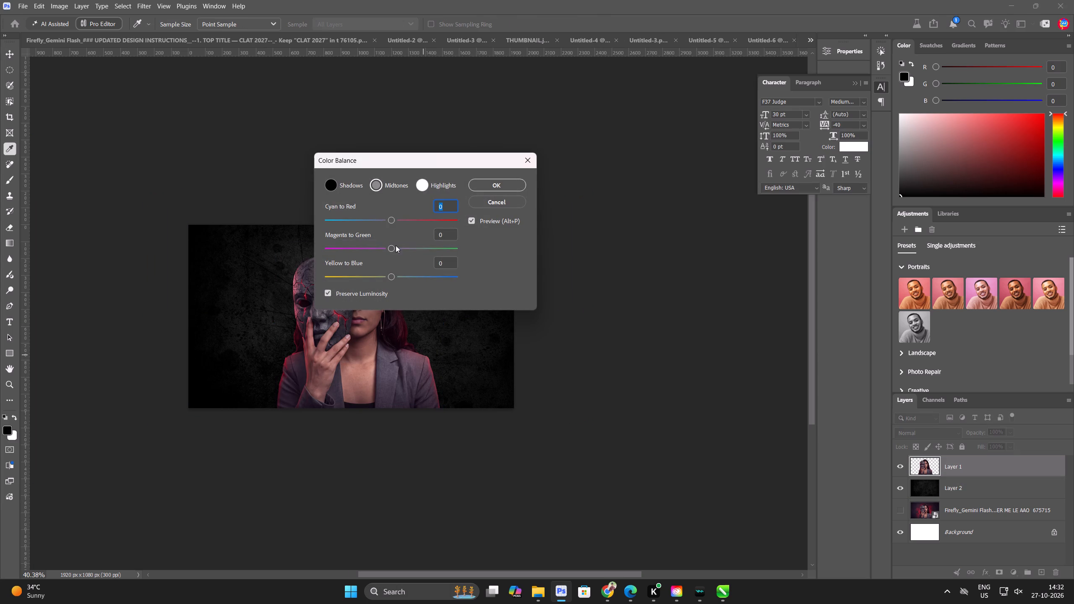
pyautogui.moveTo(389, 217); pyautogui.dragTo(378, 217)
pyautogui.click(499, 190)
pyautogui.scroll(7, 382, 220)
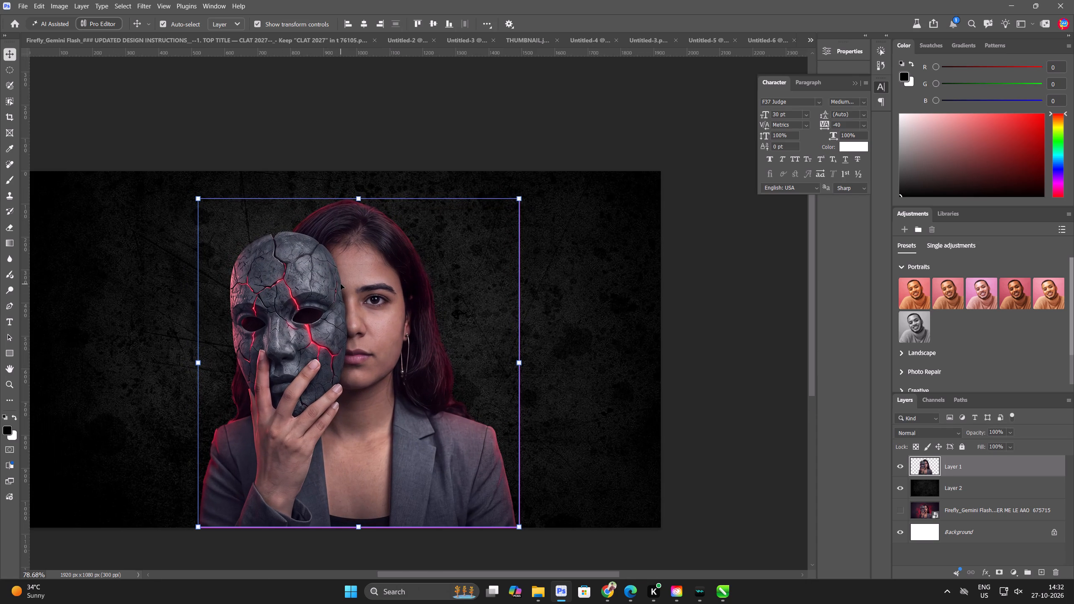
# Apply Levels to the woman-and-mask cutout with a black input of 16 and a midtone value of 1.2.
pyautogui.hotkey('ctrl', 'l')
pyautogui.moveTo(388, 259); pyautogui.dragTo(381, 258)
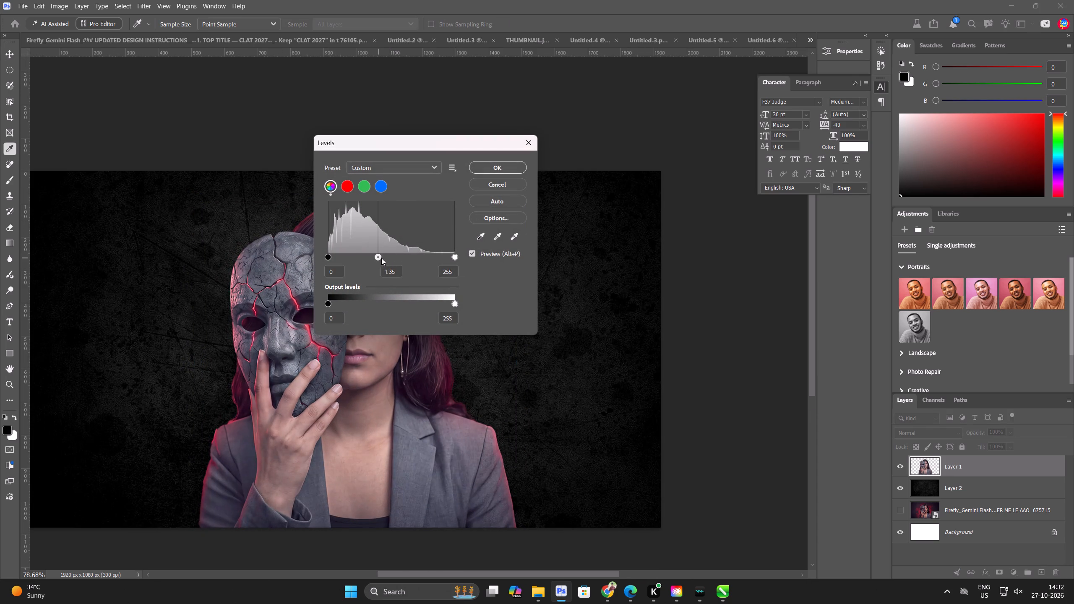
pyautogui.moveTo(381, 258); pyautogui.dragTo(383, 259)
pyautogui.moveTo(331, 254); pyautogui.dragTo(336, 256)
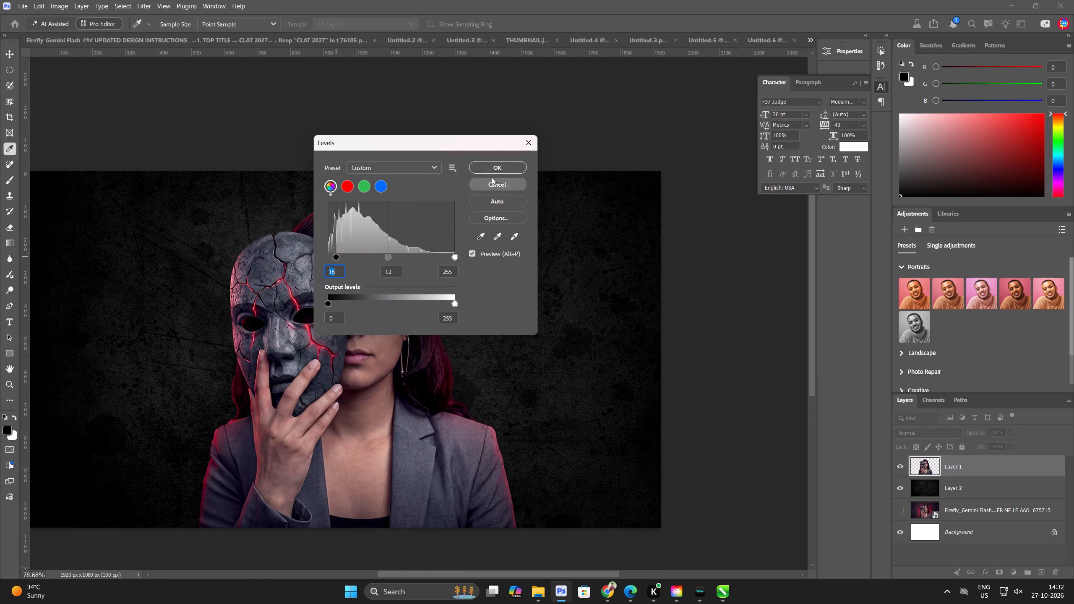
pyautogui.click(505, 160)
pyautogui.click(502, 165)
# Reduce the cutout's Reds saturation to -39 in the Camera Raw Color Mixer.
pyautogui.hotkey('ctrl', 'shift', 'a')
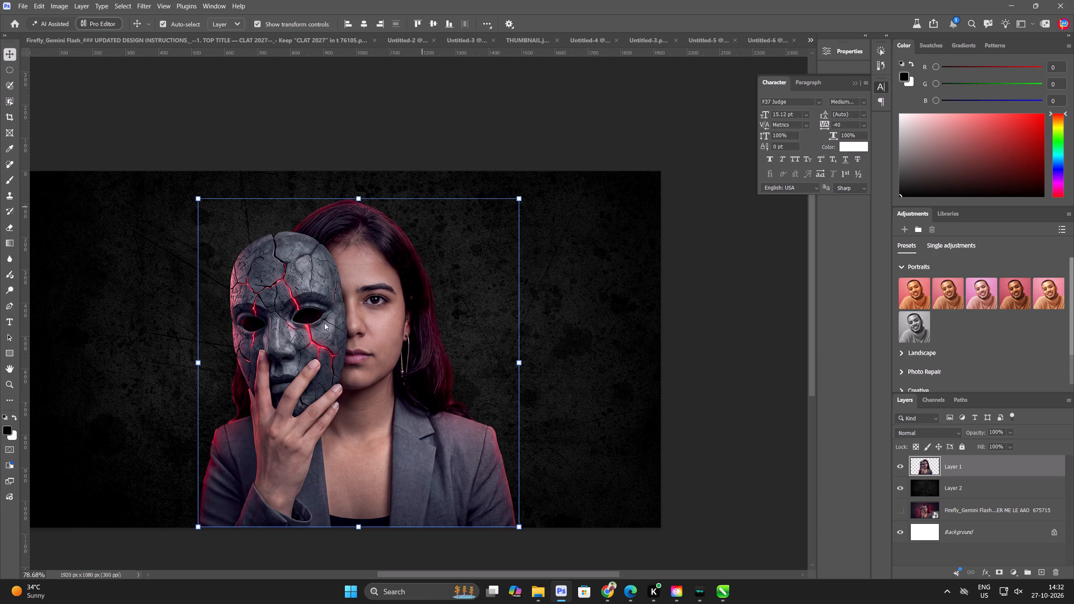
pyautogui.moveTo(477, 135); pyautogui.dragTo(522, 205)
pyautogui.scroll(-3, 947, 371)
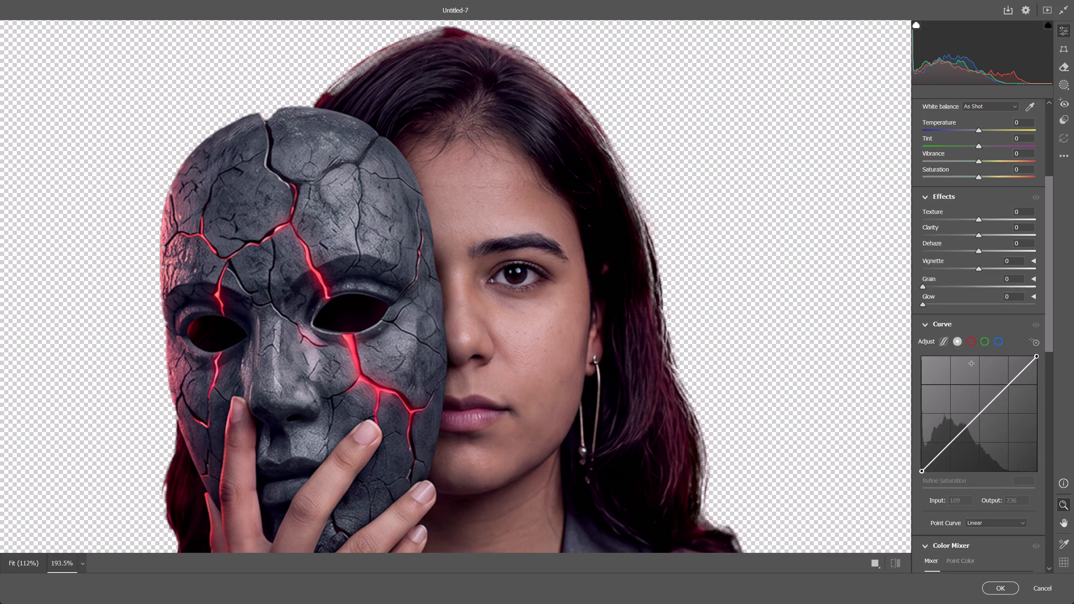
pyautogui.scroll(-4, 973, 395)
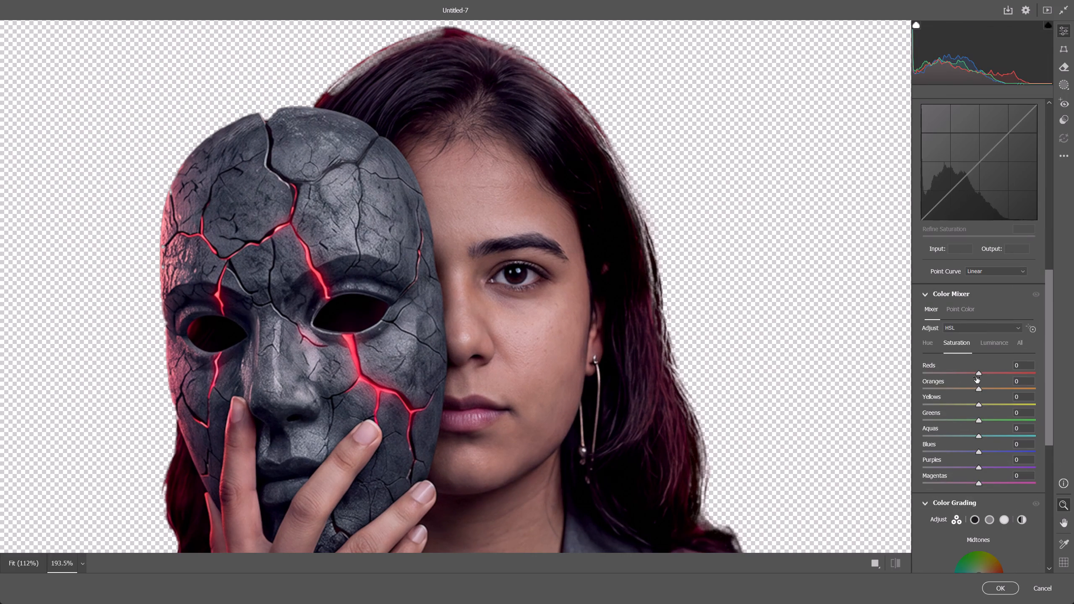
pyautogui.moveTo(973, 370); pyautogui.dragTo(957, 367)
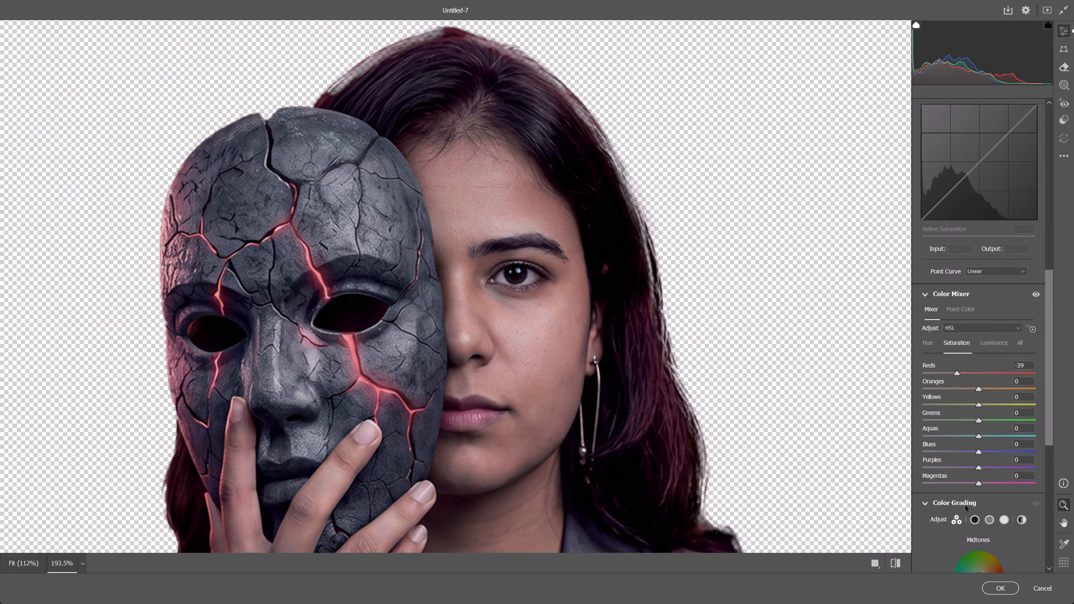
pyautogui.click(1007, 588)
# Run Harmonize on the woman-and-mask cutout to blend it with the charcoal background.
pyautogui.scroll(-4, 538, 310)
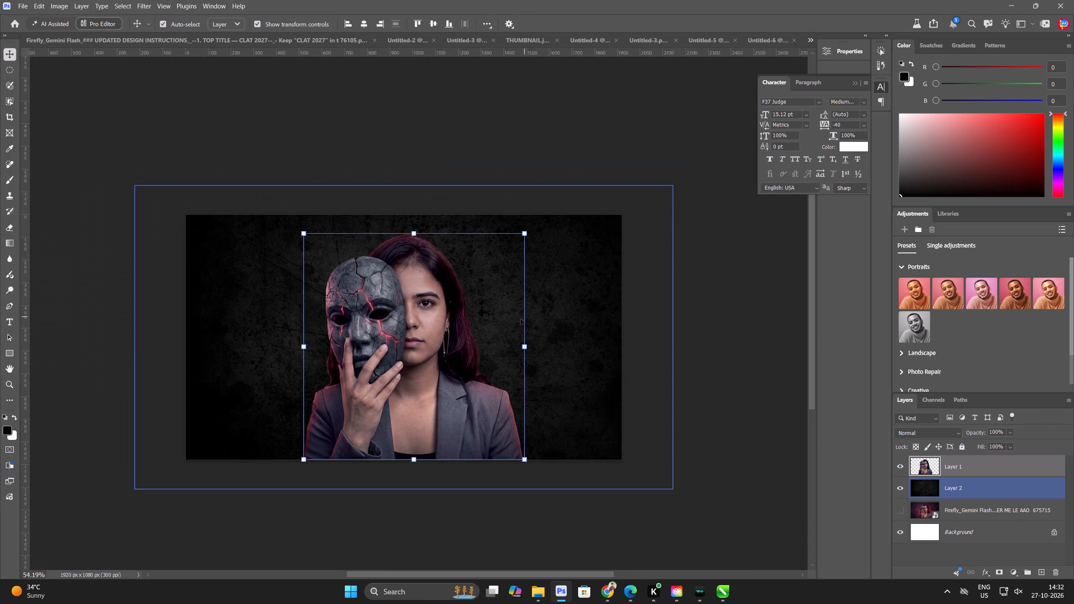
pyautogui.scroll(-3, 521, 319)
pyautogui.click(460, 139)
pyautogui.scroll(3, 456, 293)
pyautogui.click(430, 371)
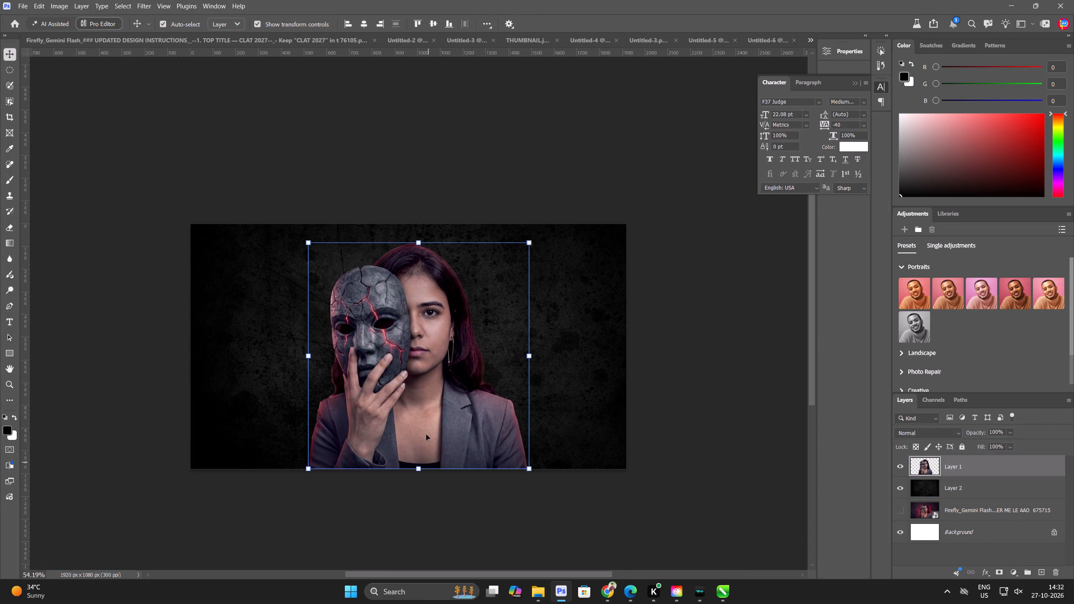
pyautogui.click(430, 398)
pyautogui.rightClick(963, 466)
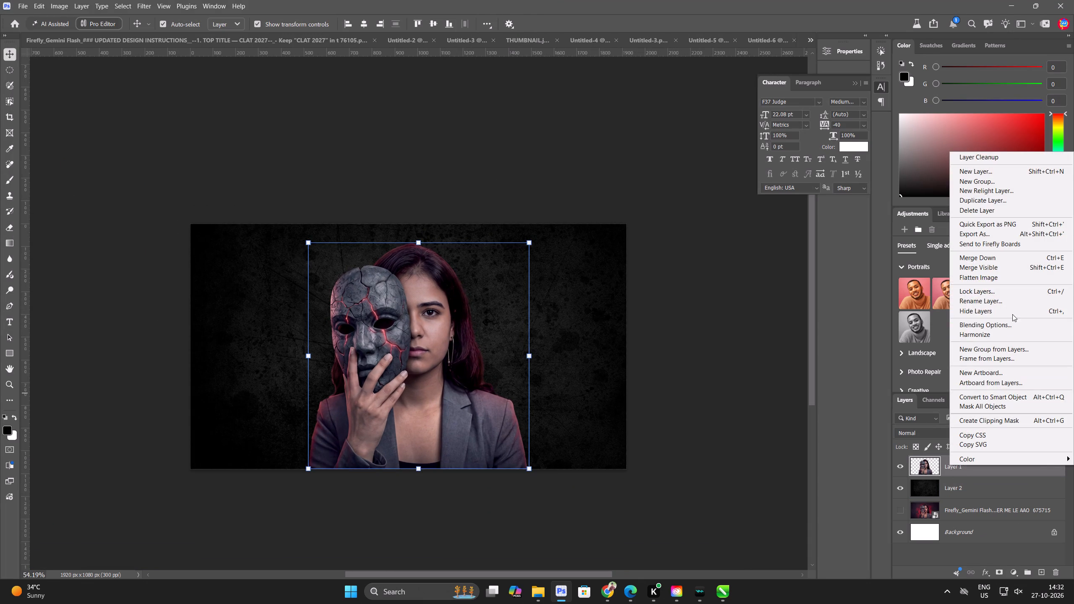
pyautogui.click(1013, 336)
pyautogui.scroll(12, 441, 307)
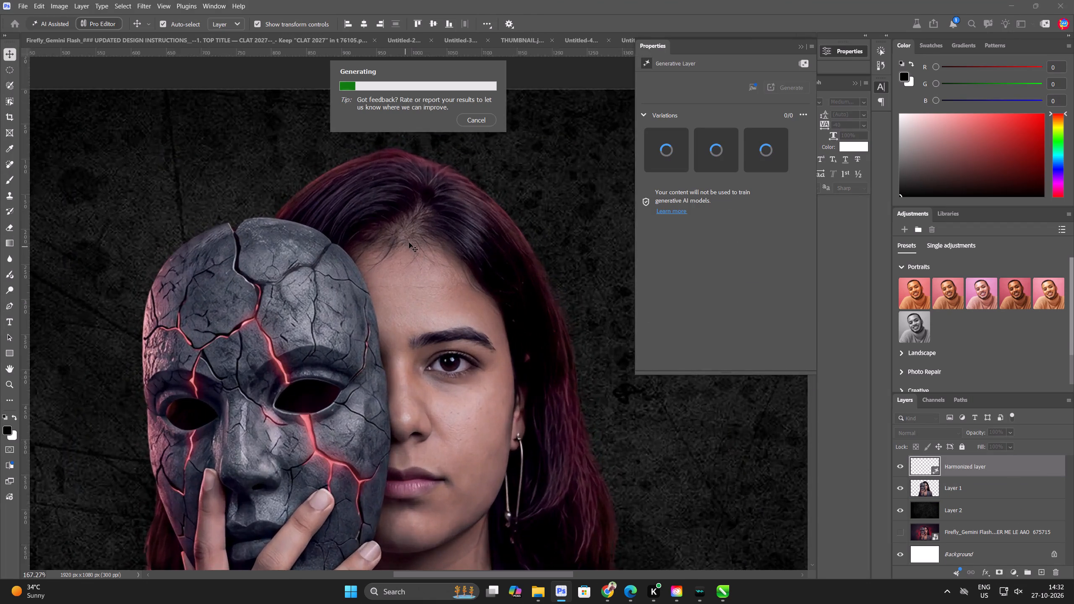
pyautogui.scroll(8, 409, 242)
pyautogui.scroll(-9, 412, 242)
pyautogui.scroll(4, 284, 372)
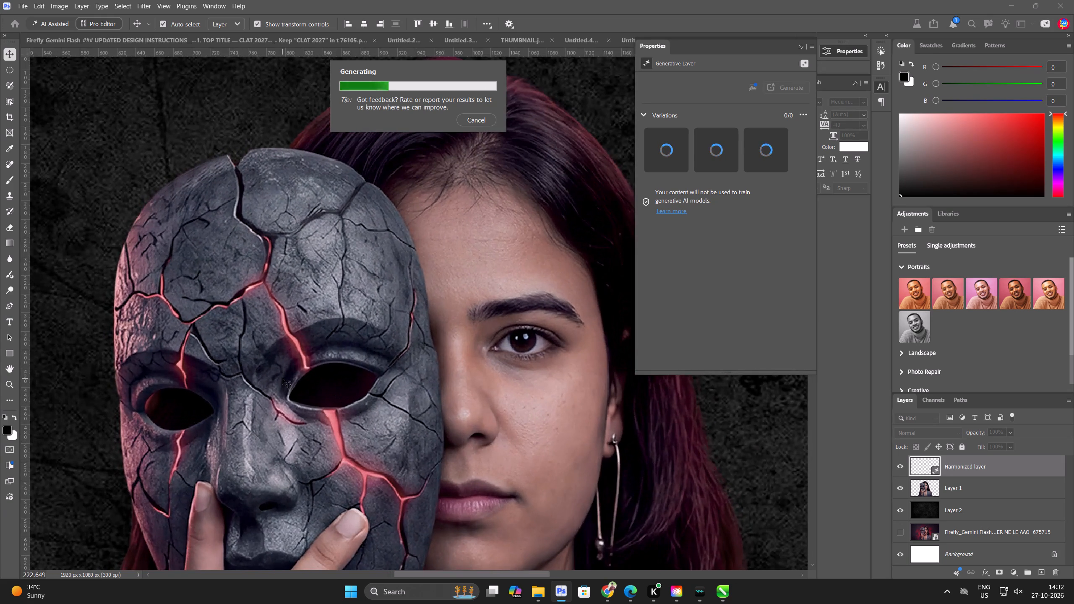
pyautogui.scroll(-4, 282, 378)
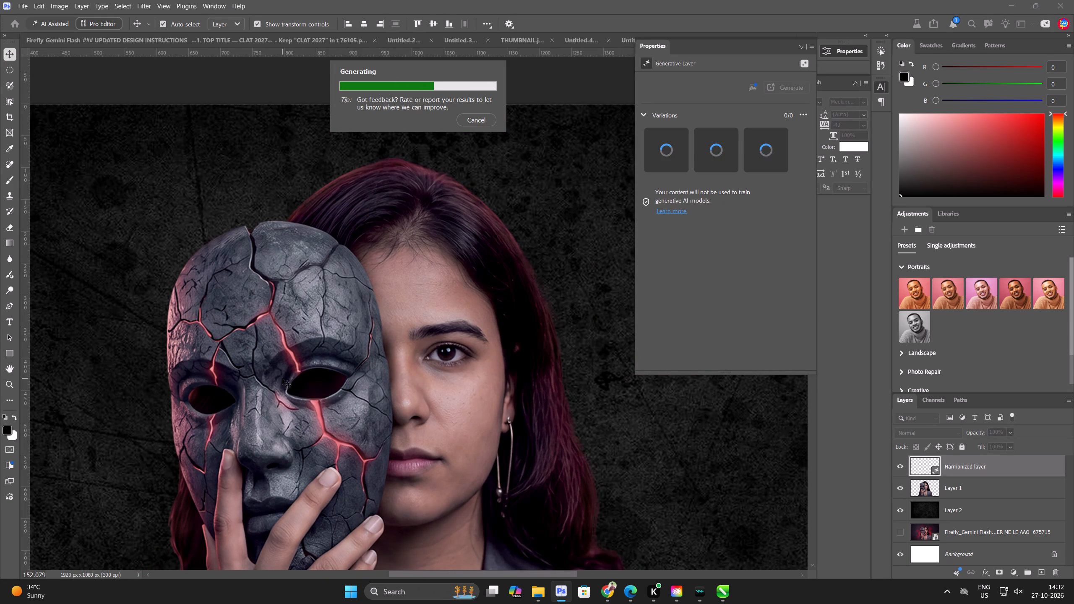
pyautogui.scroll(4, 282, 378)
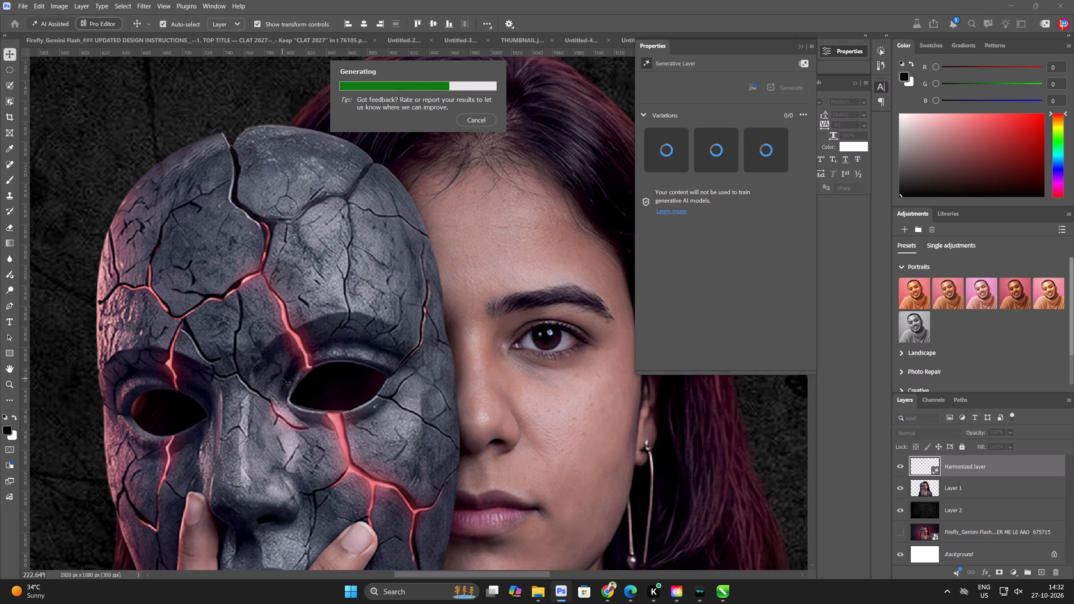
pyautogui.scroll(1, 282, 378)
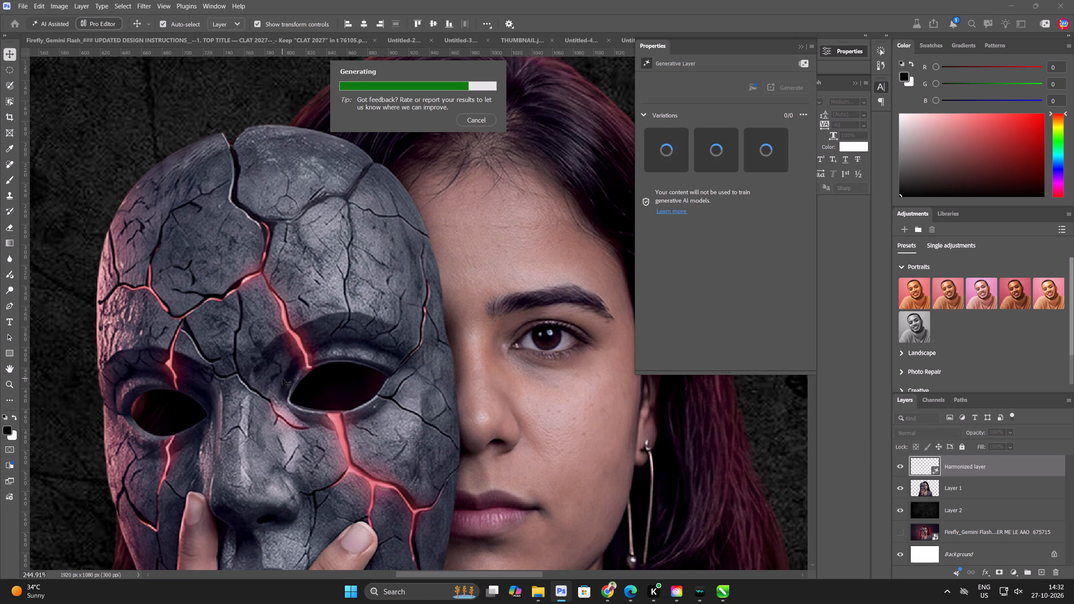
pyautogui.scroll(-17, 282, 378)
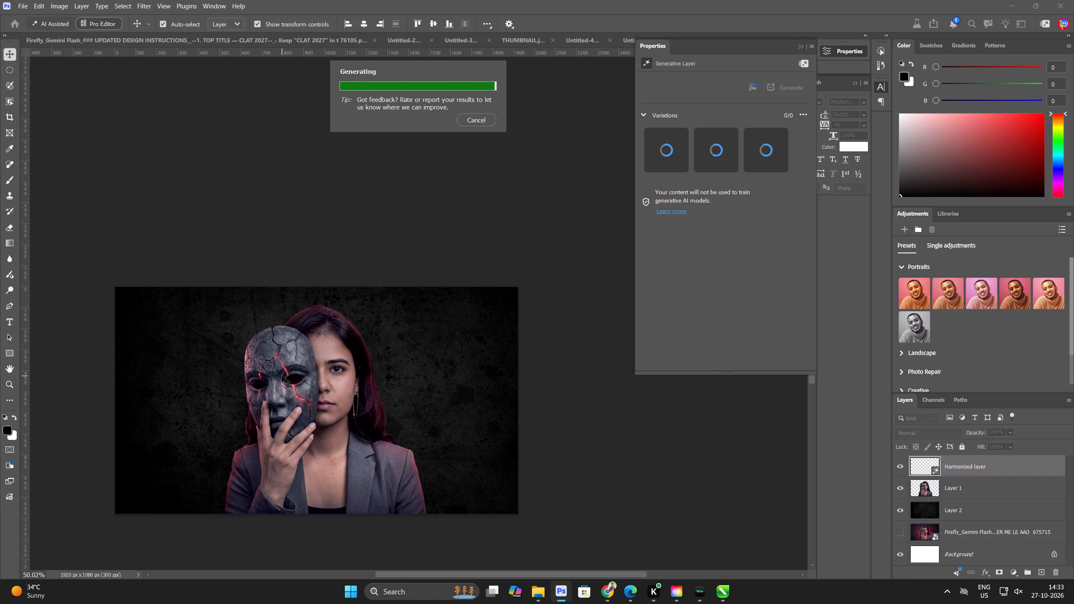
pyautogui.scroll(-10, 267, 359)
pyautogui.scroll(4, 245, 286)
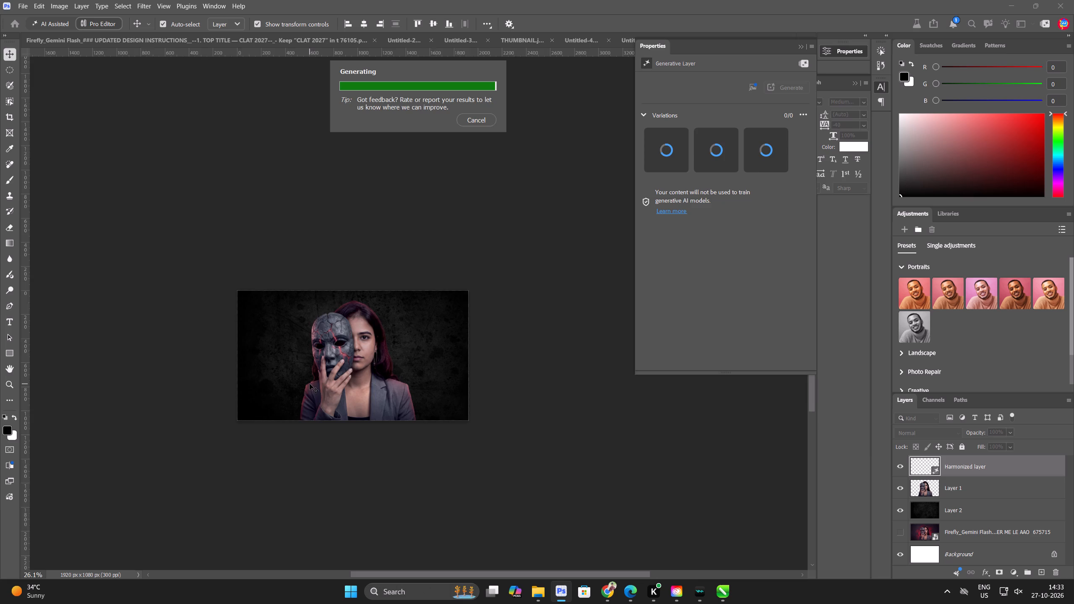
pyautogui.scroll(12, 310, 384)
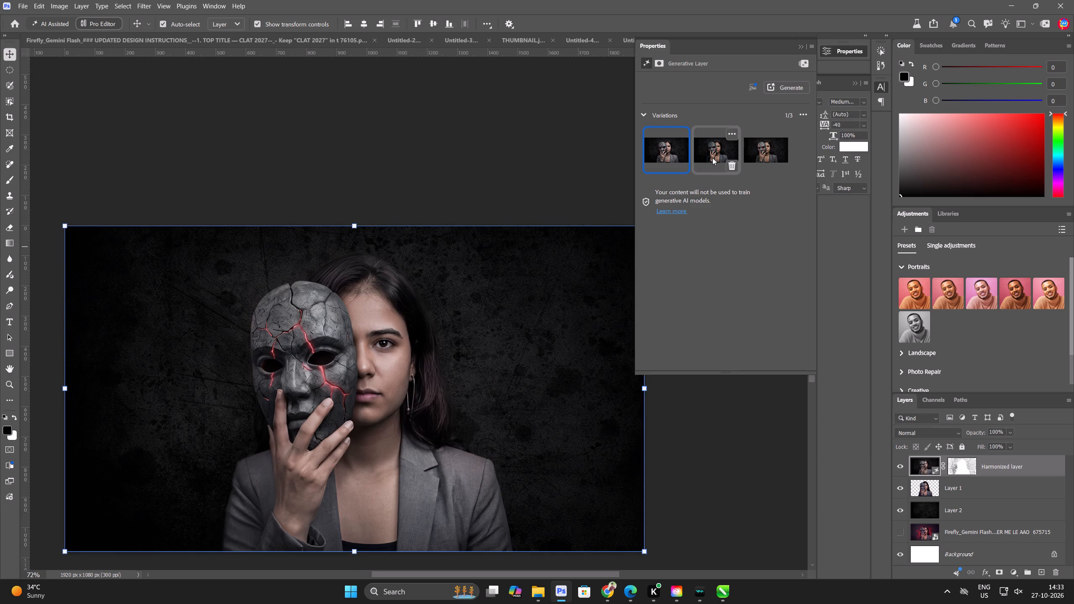
# Compare the three harmonized variations, keep the third one, and collapse the layer properties.
pyautogui.click(712, 156)
pyautogui.click(763, 147)
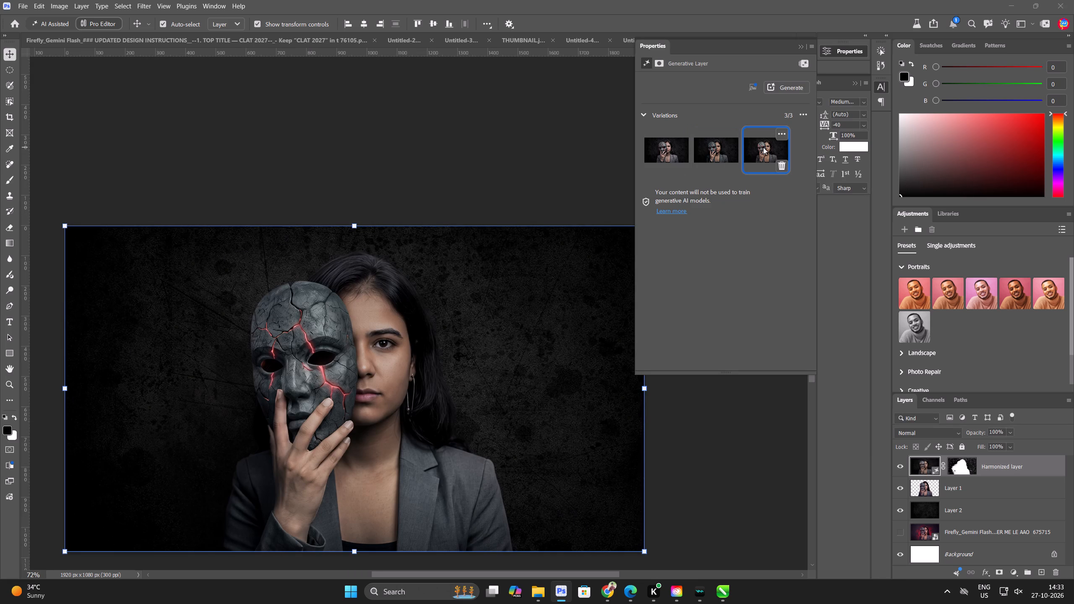
pyautogui.click(725, 150)
pyautogui.click(673, 151)
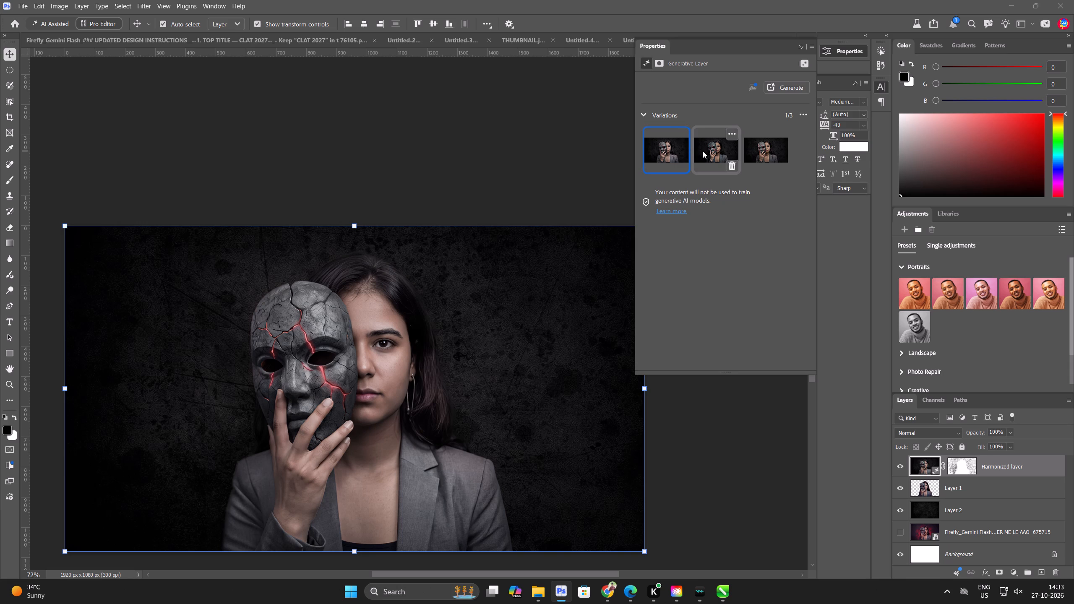
pyautogui.click(745, 146)
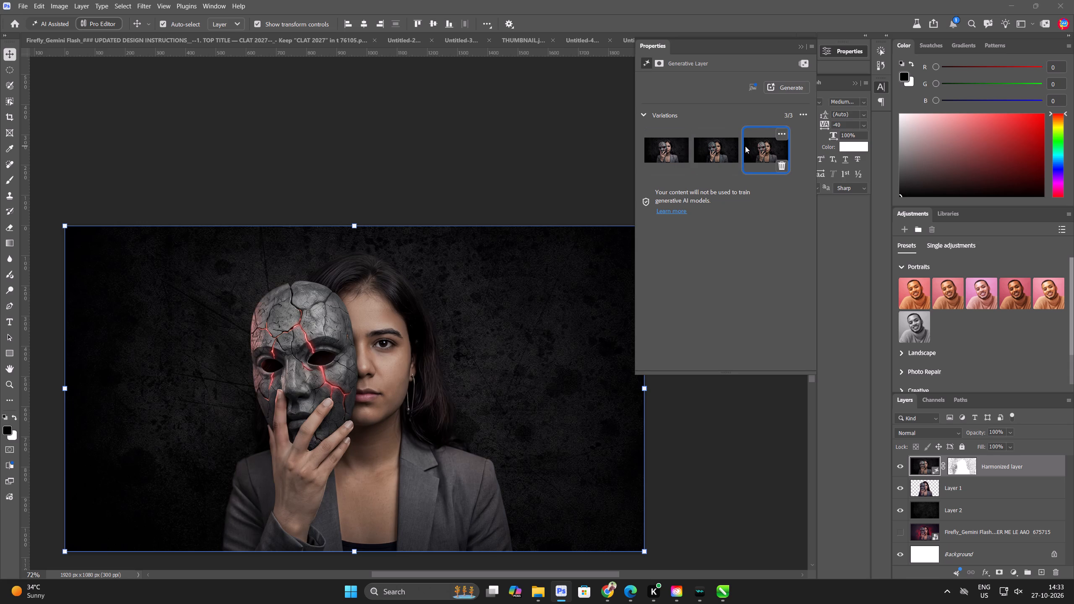
pyautogui.scroll(-4, 579, 152)
pyautogui.click(479, 161)
pyautogui.hotkey('ctrl', '0')
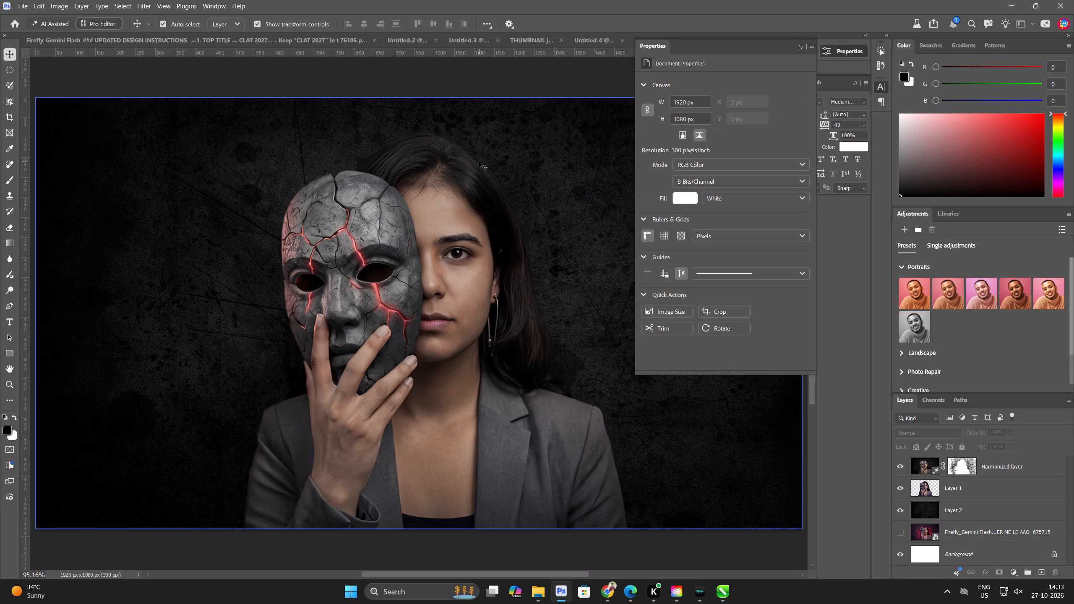
pyautogui.click(800, 47)
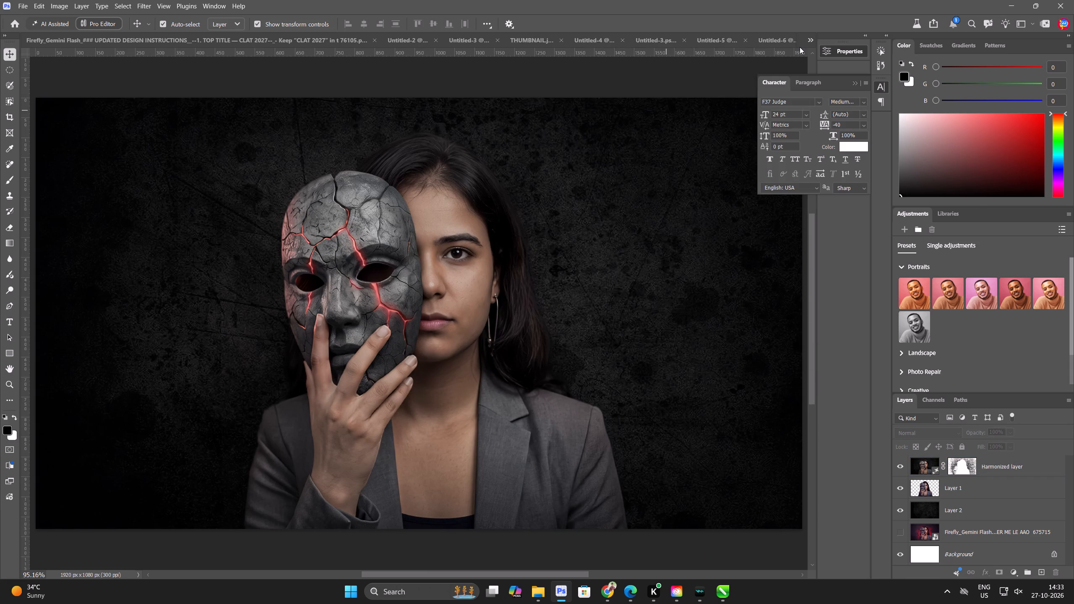
# Place the TUTORIAL Thumbnail.png logo from the logos folder as an embedded layer over the whole canvas.
pyautogui.hotkey('ctrl', 'shift', 'm')
pyautogui.click(44, 267)
pyautogui.scroll(-3, 464, 263)
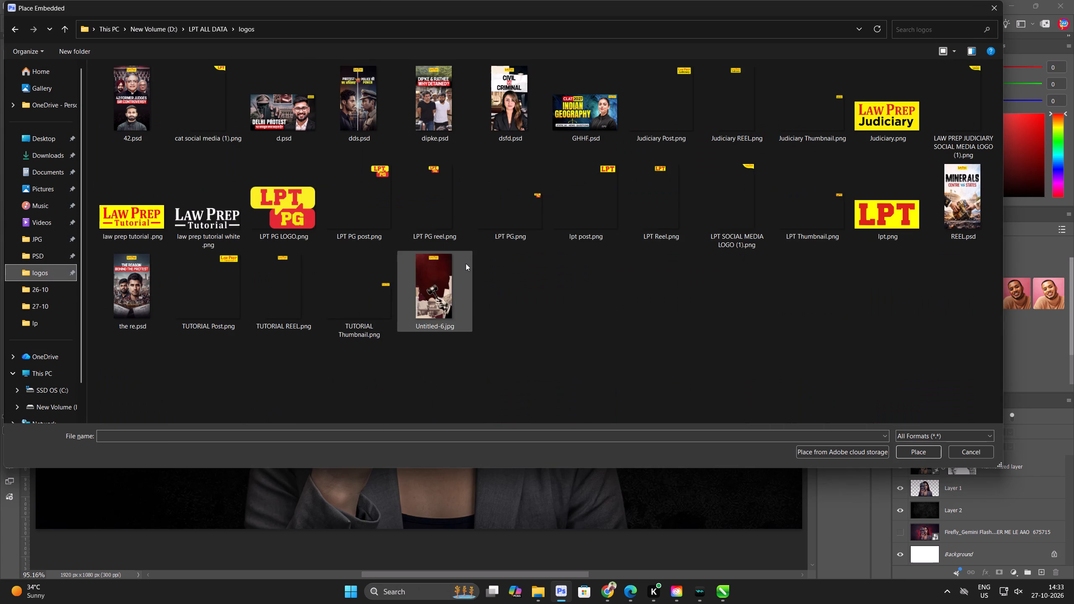
pyautogui.scroll(-1, 466, 263)
pyautogui.doubleClick(384, 299)
pyautogui.press('Return')
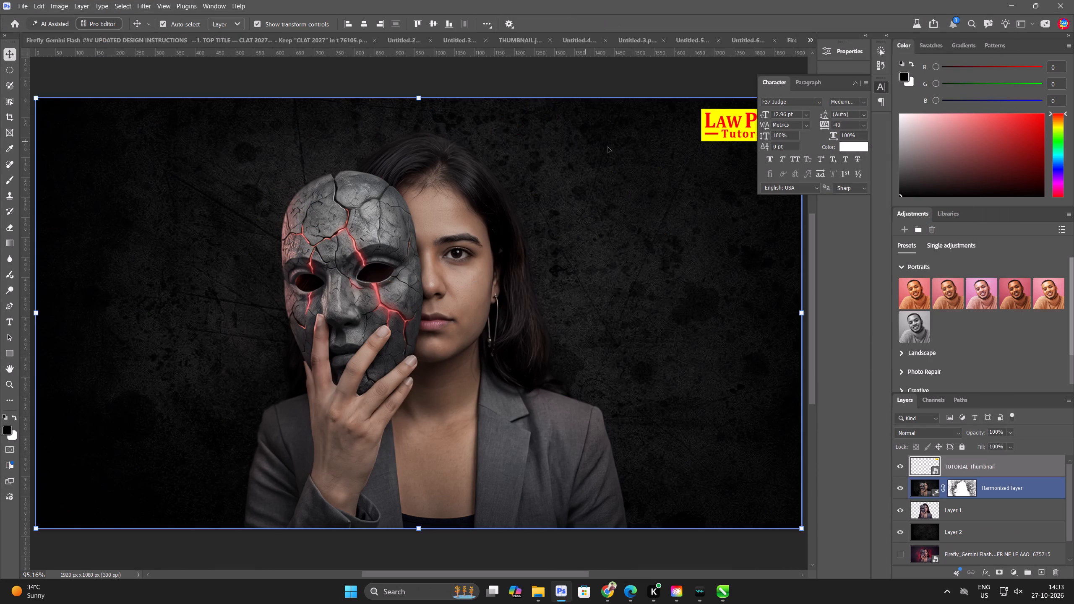
# Copy the FINAL 30 DAYS text and its glowing red rectangle from Untitled-6 and paste them into the new thumbnail.
pyautogui.click(744, 39)
pyautogui.click(421, 356)
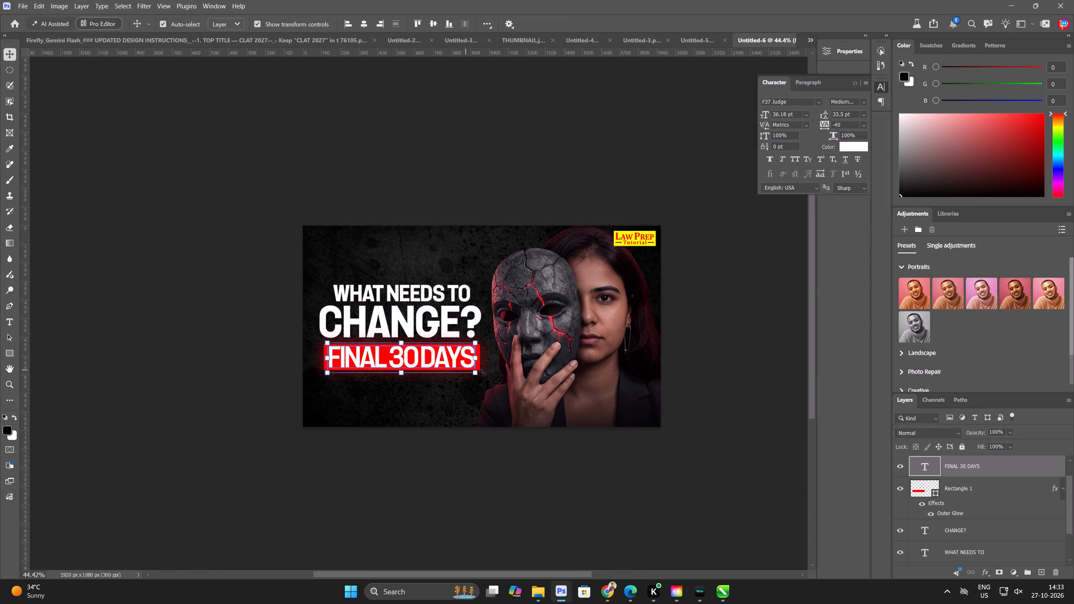
pyautogui.scroll(1, 583, 386)
pyautogui.keyDown('shift'); pyautogui.click(987, 492); pyautogui.keyUp('shift')
pyautogui.hotkey('ctrl', 'c')
pyautogui.hotkey('ctrl', 'Tab')
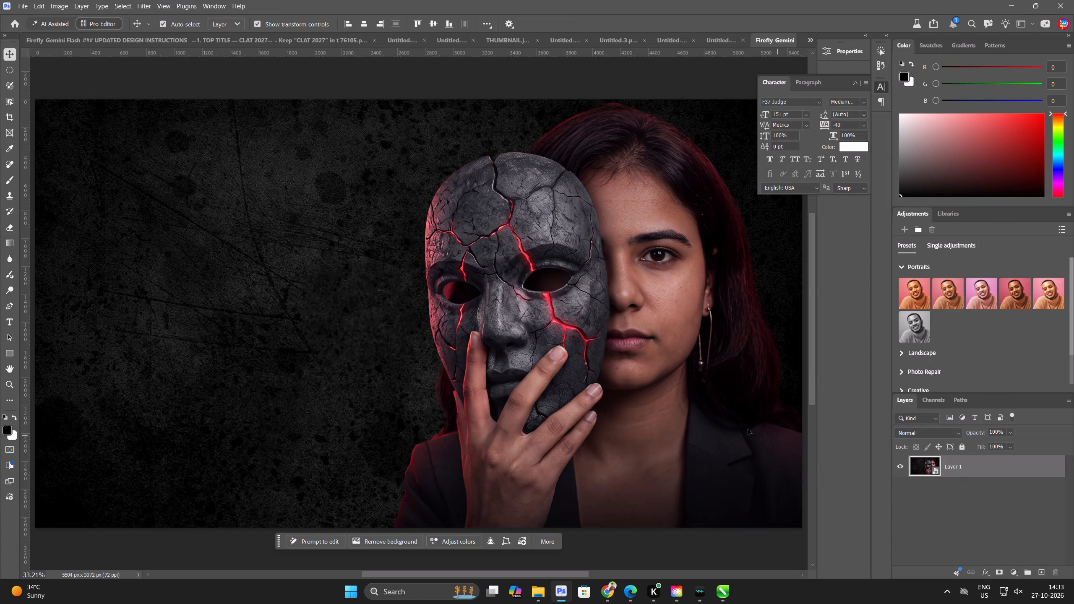
pyautogui.hotkey('ctrl', 'v')
pyautogui.hotkey('ctrl', 'Tab')
pyautogui.hotkey('ctrl', 'v')
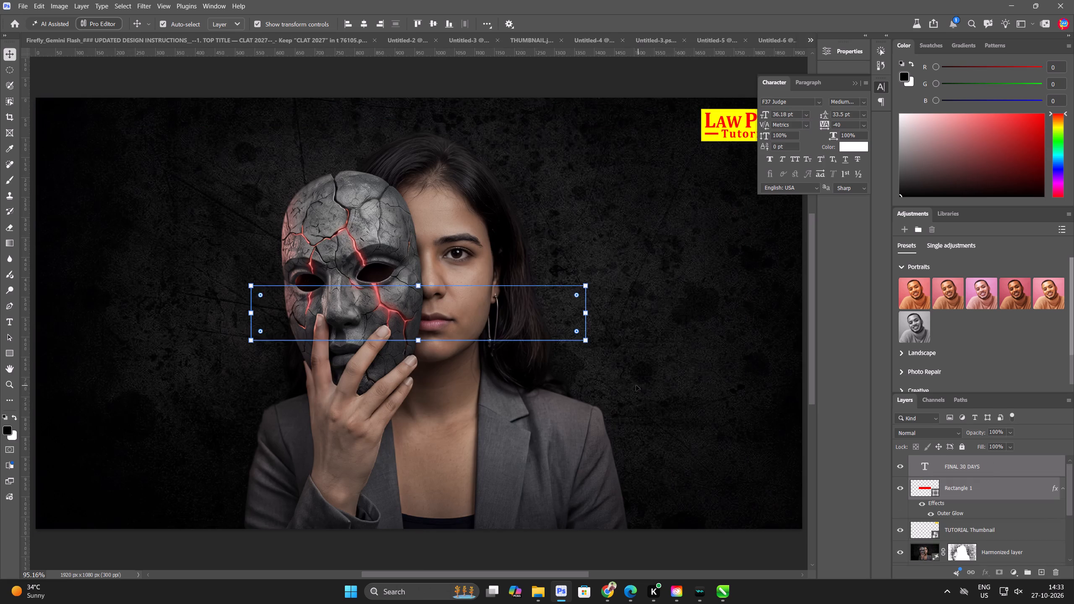
# Move the FINAL 30 DAYS text and its red rectangle to the bottom centre of the thumbnail.
pyautogui.moveTo(482, 330); pyautogui.dragTo(486, 506)
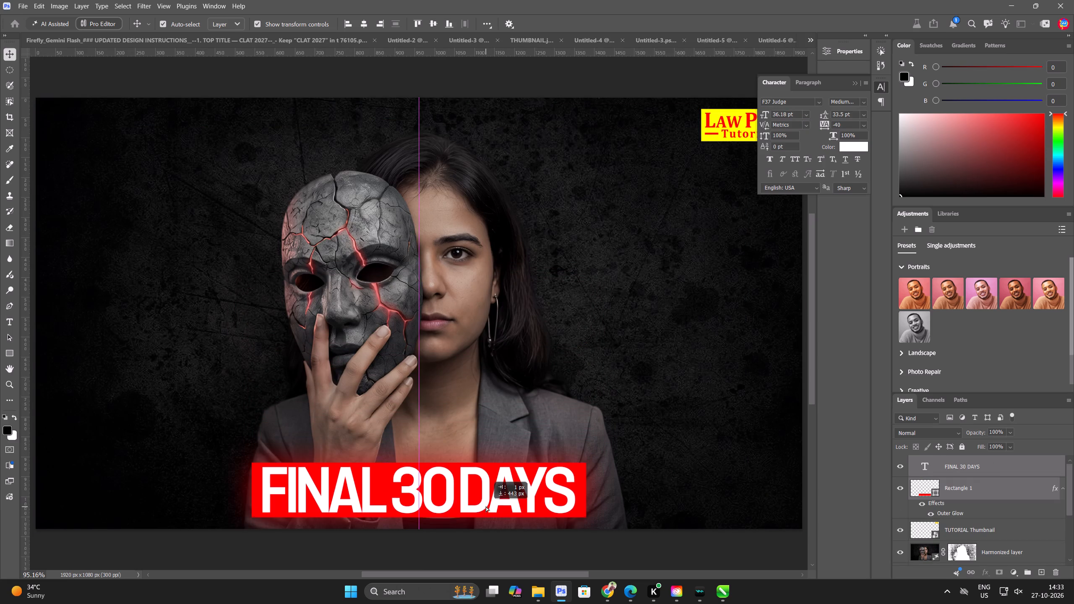
pyautogui.moveTo(486, 506); pyautogui.dragTo(486, 505)
pyautogui.scroll(-4, 427, 398)
pyautogui.moveTo(297, 537); pyautogui.dragTo(305, 534)
# Set the FINAL 30 DAYS text in Outfit Black at 40 pt with tracking 0.
pyautogui.doubleClick(423, 460)
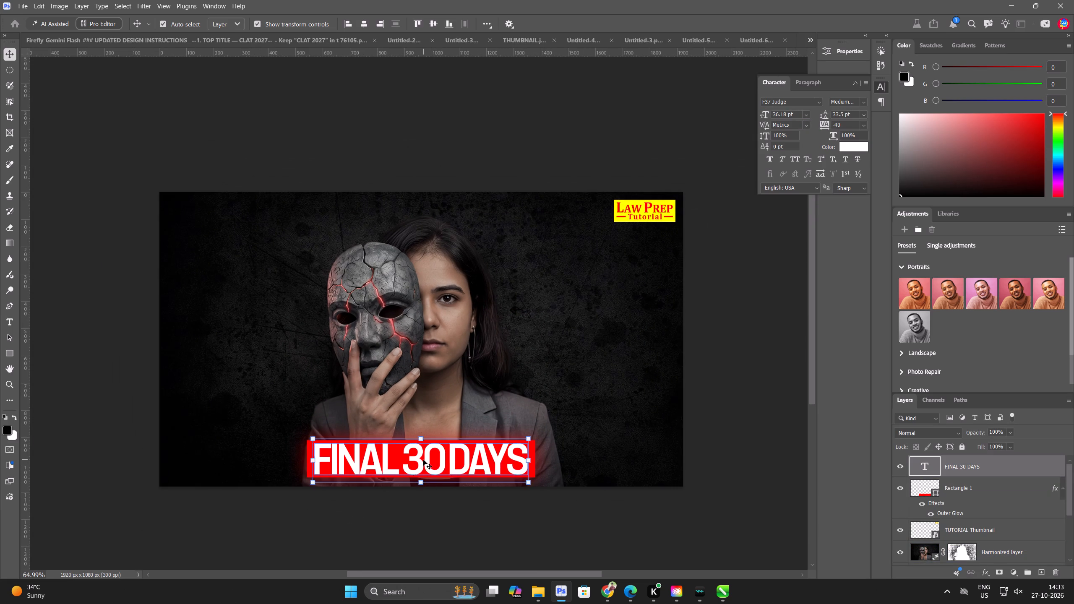
pyautogui.click(216, 25)
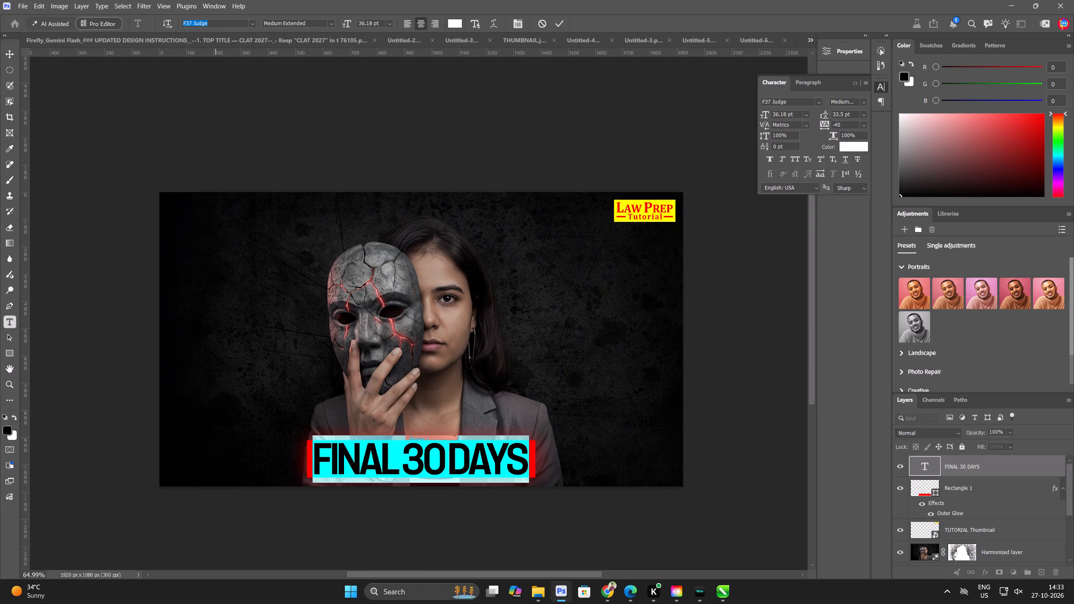
pyautogui.write('OUT')
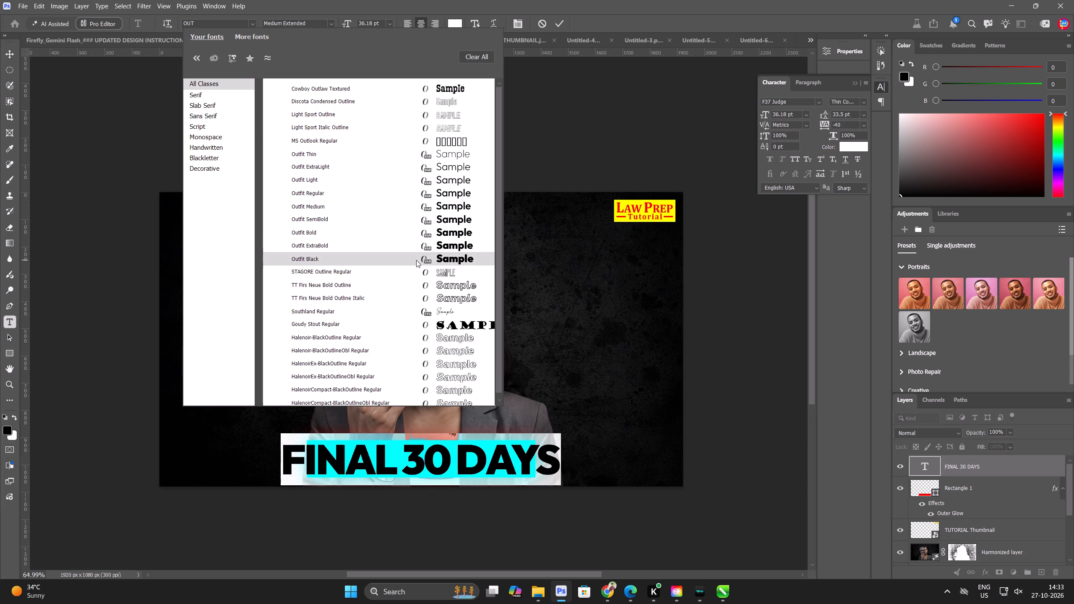
pyautogui.click(416, 260)
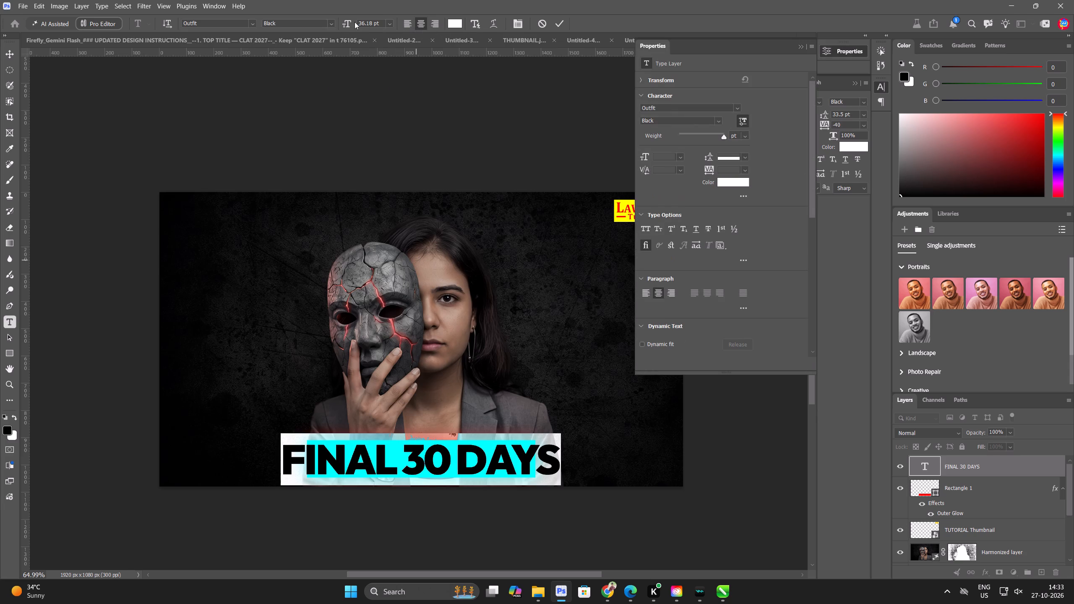
pyautogui.click(347, 23)
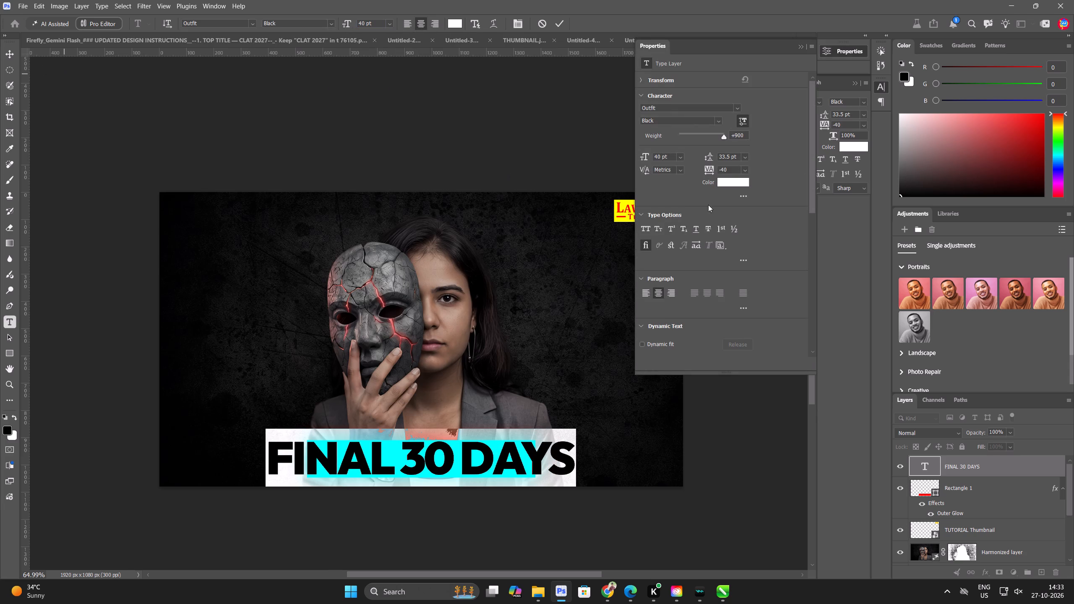
pyautogui.doubleClick(725, 169)
pyautogui.press('0')
pyautogui.press('Return')
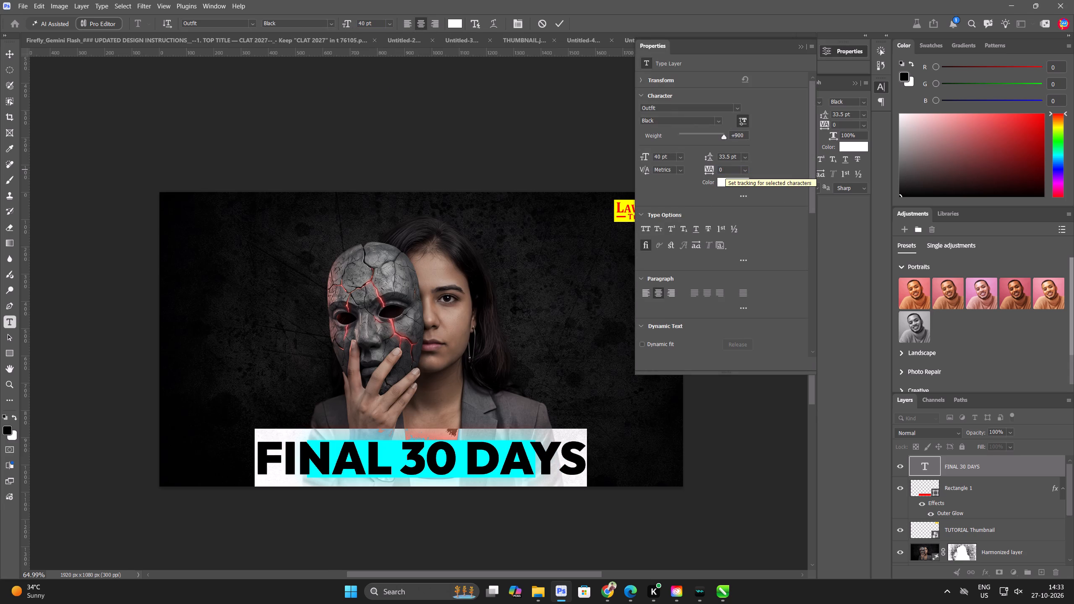
pyautogui.click(6, 55)
pyautogui.click(123, 334)
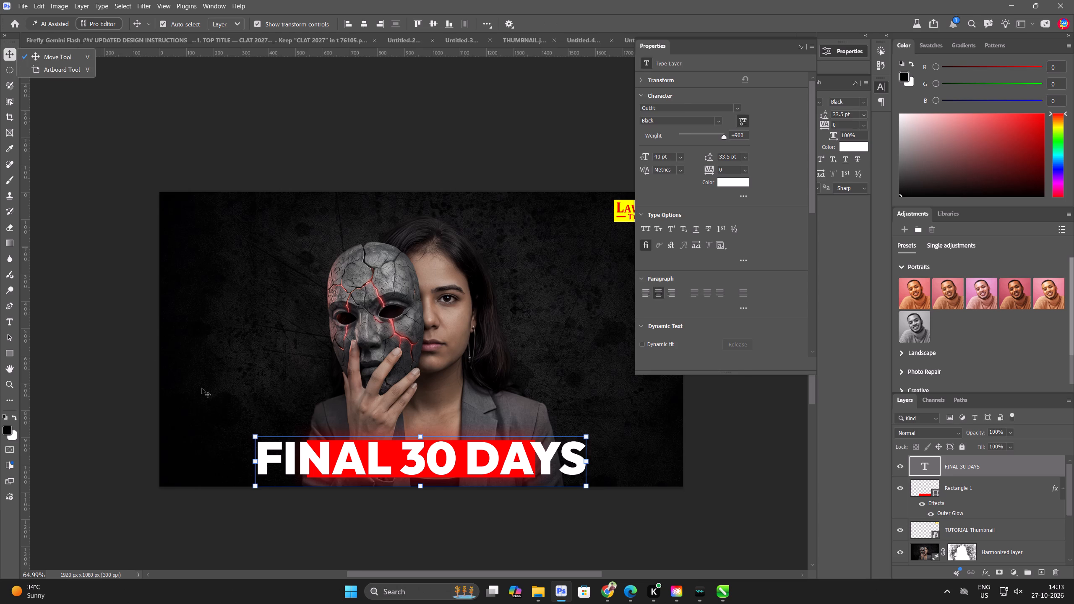
# Stretch the red rectangle to about 149% width and 115% height, centre it behind FINAL 30 DAYS, and collapse the properties.
pyautogui.scroll(5, 487, 451)
pyautogui.click(504, 436)
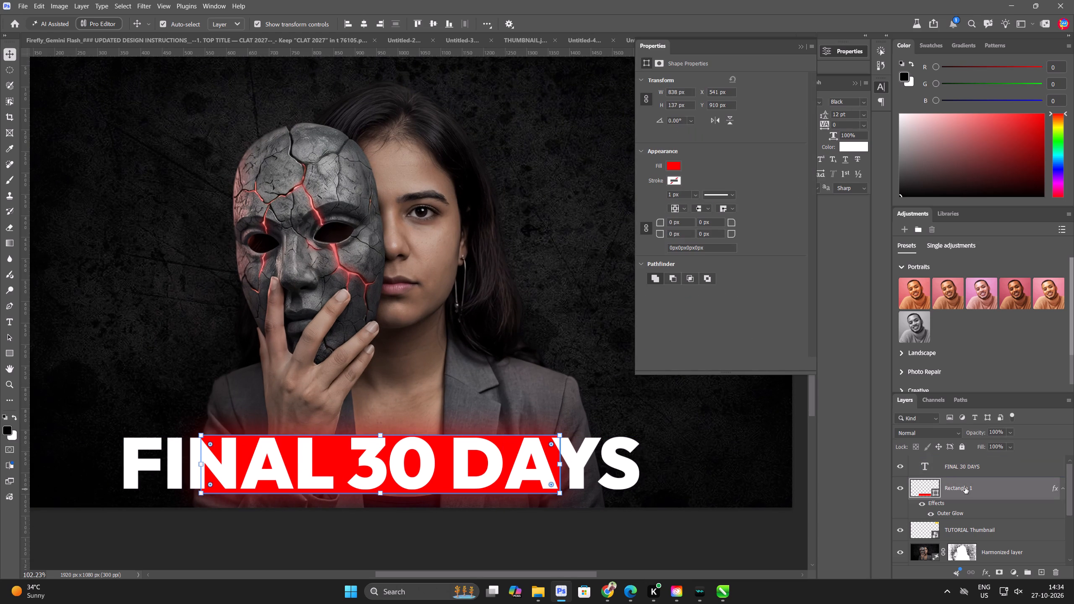
pyautogui.click(966, 487)
pyautogui.scroll(-2, 633, 451)
pyautogui.keyDown('shift'); pyautogui.moveTo(571, 463); pyautogui.dragTo(673, 462); pyautogui.keyUp('shift')
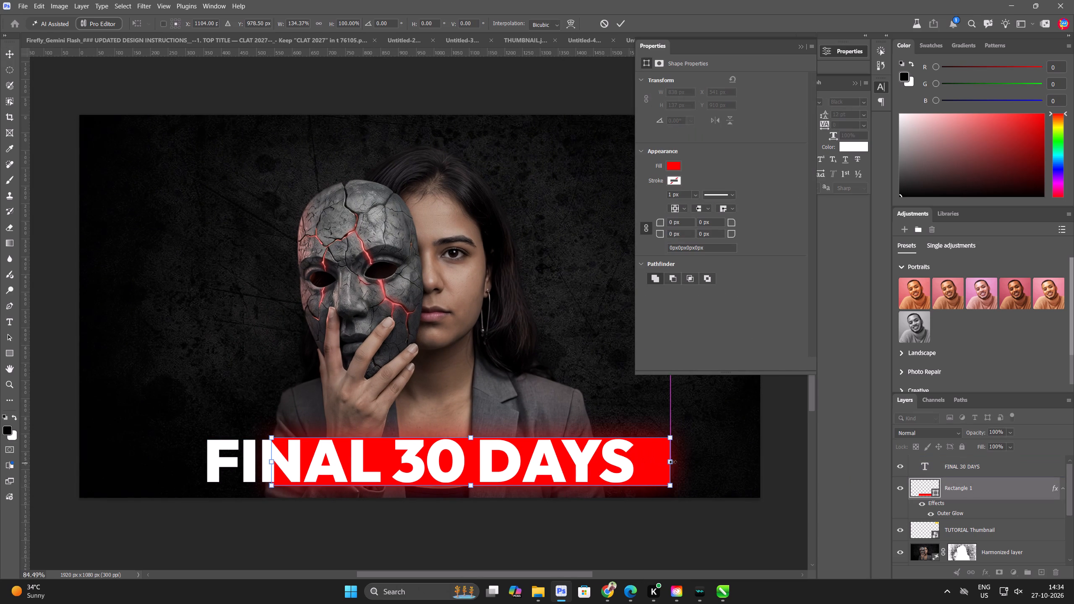
pyautogui.keyDown('shift'); pyautogui.moveTo(673, 462); pyautogui.dragTo(675, 463); pyautogui.keyUp('shift')
pyautogui.keyDown('shift'); pyautogui.moveTo(469, 436); pyautogui.dragTo(476, 429); pyautogui.keyUp('shift')
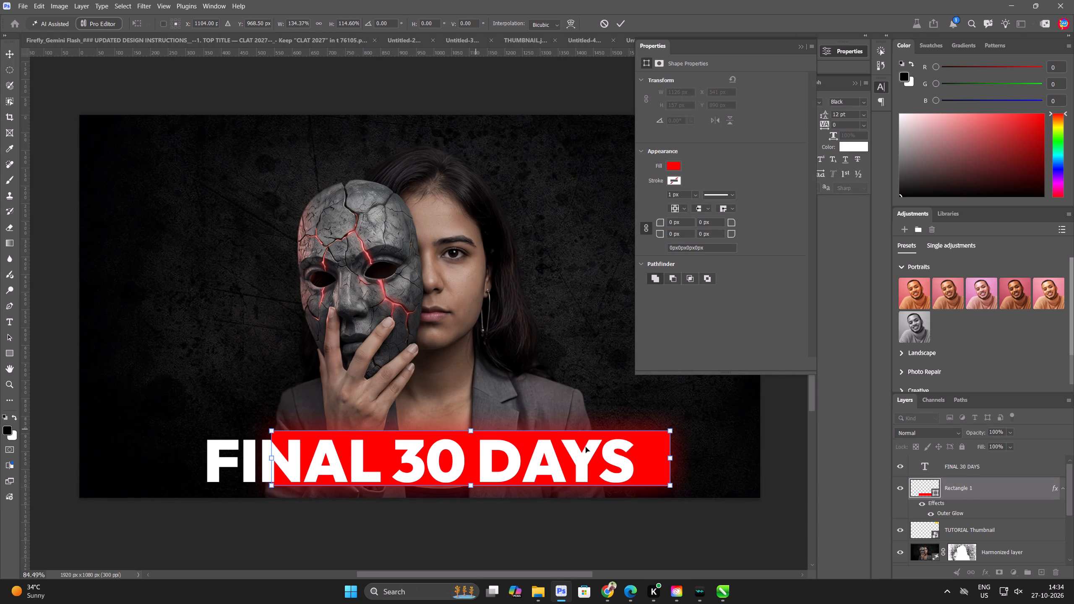
pyautogui.moveTo(645, 454); pyautogui.dragTo(572, 454)
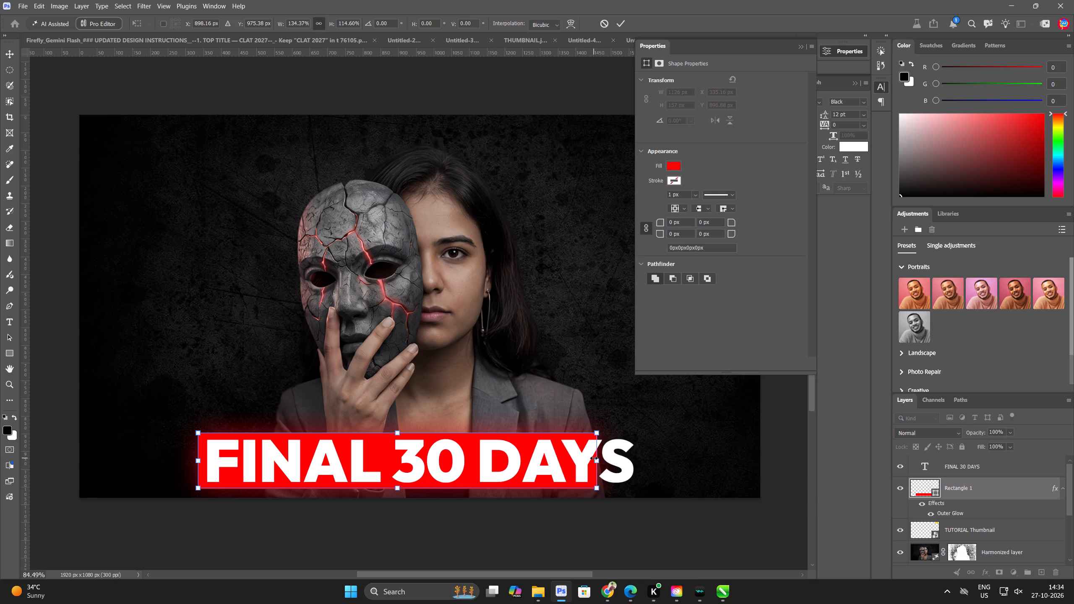
pyautogui.keyDown('shift'); pyautogui.moveTo(596, 459); pyautogui.dragTo(639, 463); pyautogui.keyUp('shift')
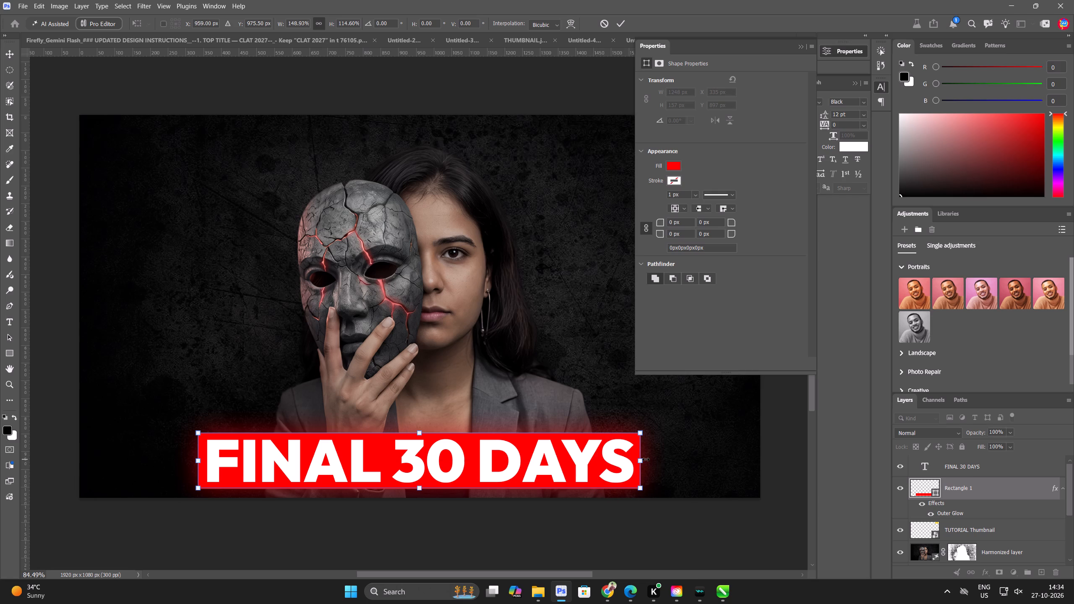
pyautogui.press('Return')
pyautogui.scroll(-9, 495, 422)
pyautogui.click(174, 397)
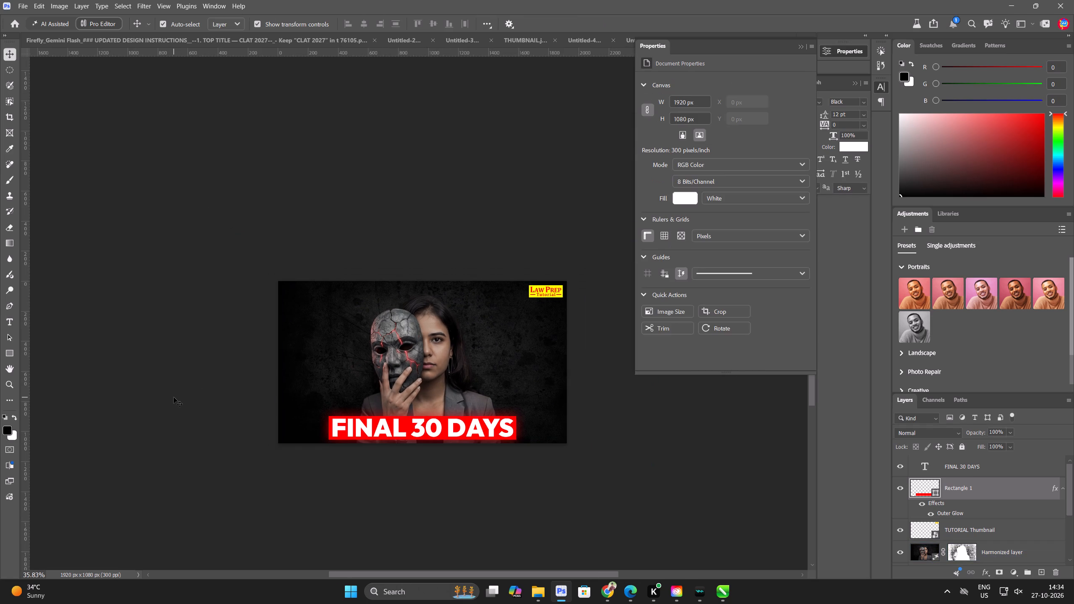
pyautogui.hotkey('ctrl', '0')
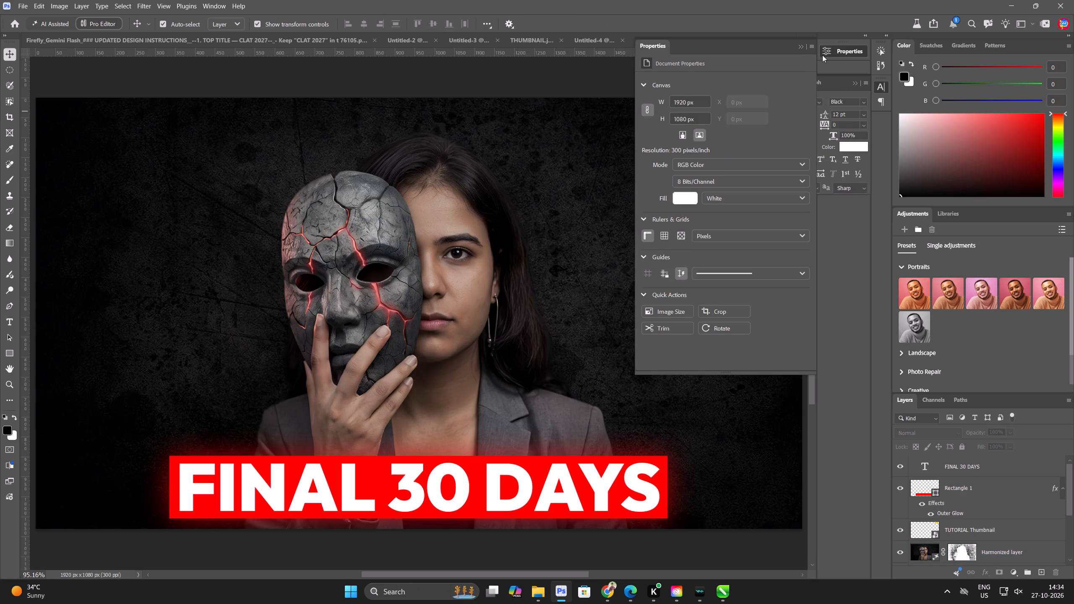
pyautogui.click(799, 48)
pyautogui.scroll(-3, 468, 171)
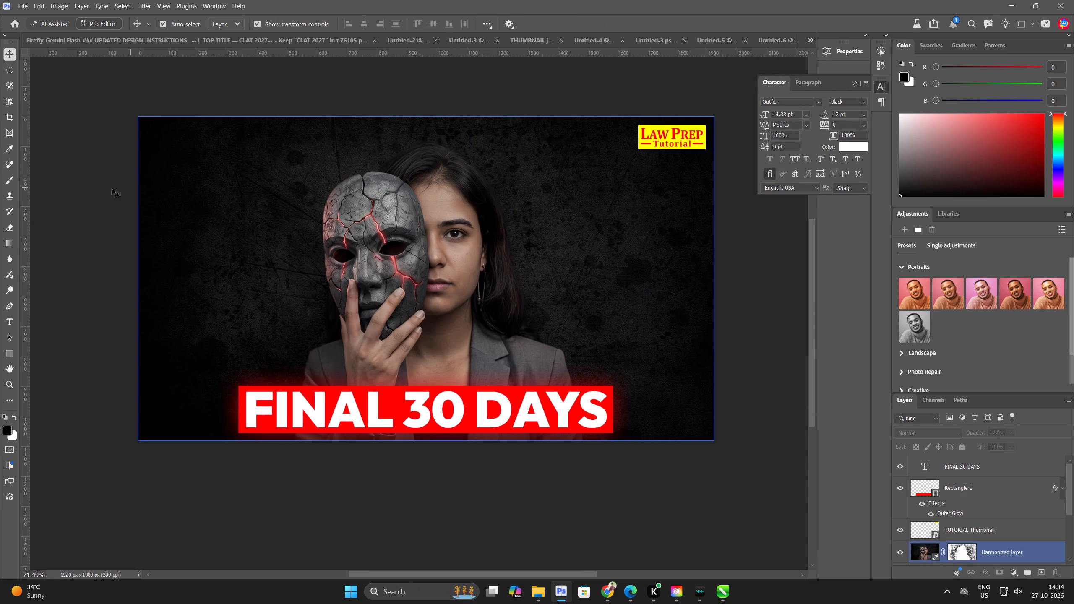
pyautogui.click(65, 203)
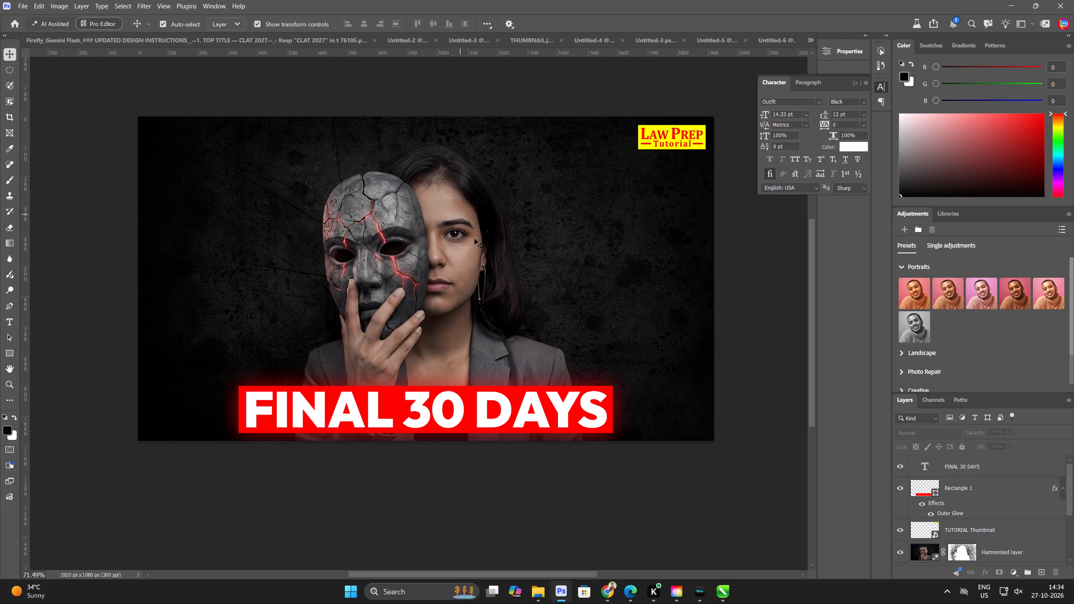
# Duplicate the FINAL 30 DAYS text above the woman's head, rewrite the copy as CLAT 2027 and set it in F37 Judge Bold Extended.
pyautogui.keyDown('alt'); pyautogui.moveTo(479, 409); pyautogui.dragTo(484, 158); pyautogui.keyUp('alt')
pyautogui.doubleClick(484, 158)
pyautogui.write('CLAT 2027')
pyautogui.hotkey('ctrl', 'a')
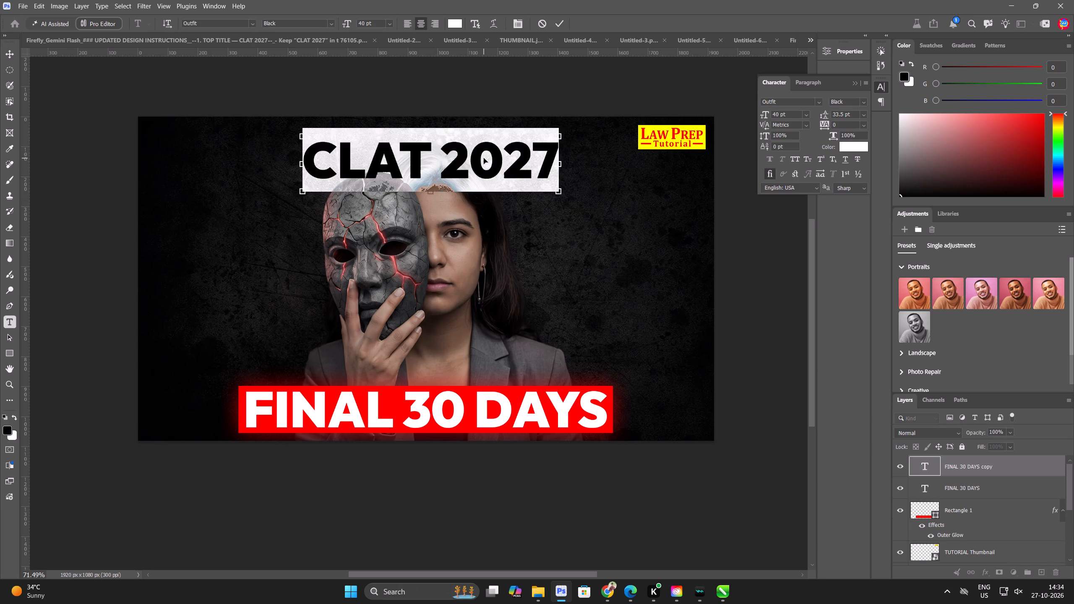
pyautogui.click(207, 25)
pyautogui.write('F37')
pyautogui.scroll(-12, 293, 242)
pyautogui.click(428, 474)
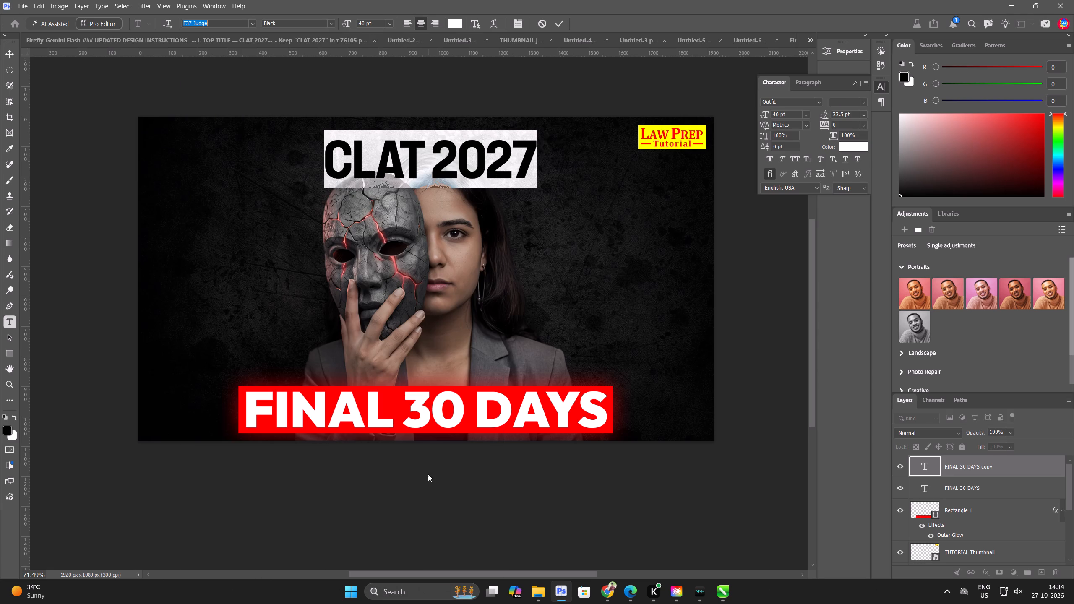
# Widen the gap between CLAT and 2027 with eight extra spaces so the words sit on either side of the head.
pyautogui.click(434, 163)
pyautogui.press('space')
pyautogui.press('space')
pyautogui.press('space')
pyautogui.press('space')
pyautogui.press('space')
pyautogui.press('space')
pyautogui.press('space')
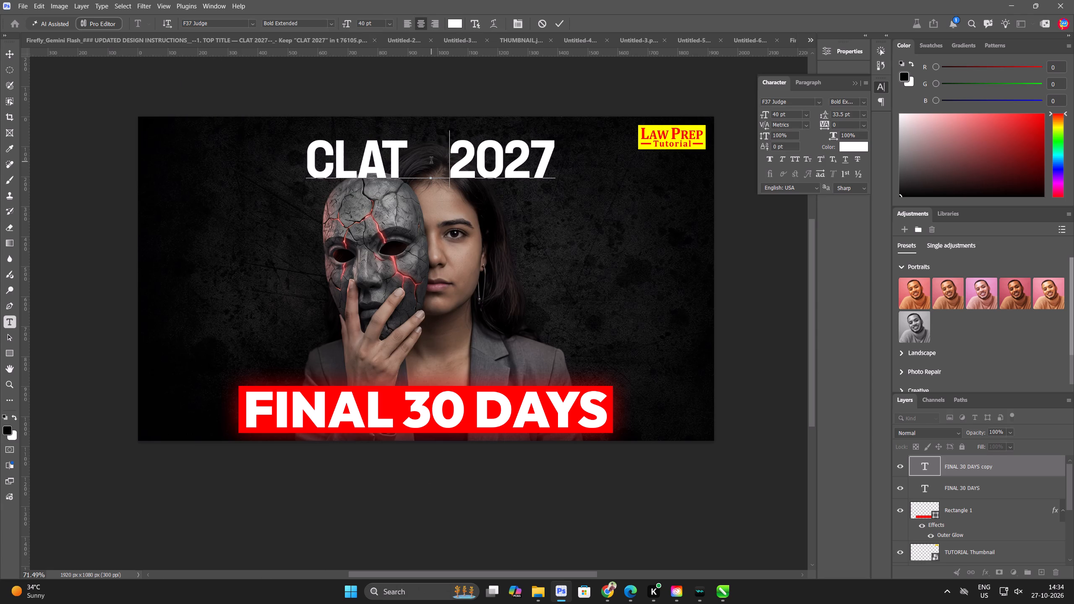
pyautogui.press('space')
pyautogui.click(13, 55)
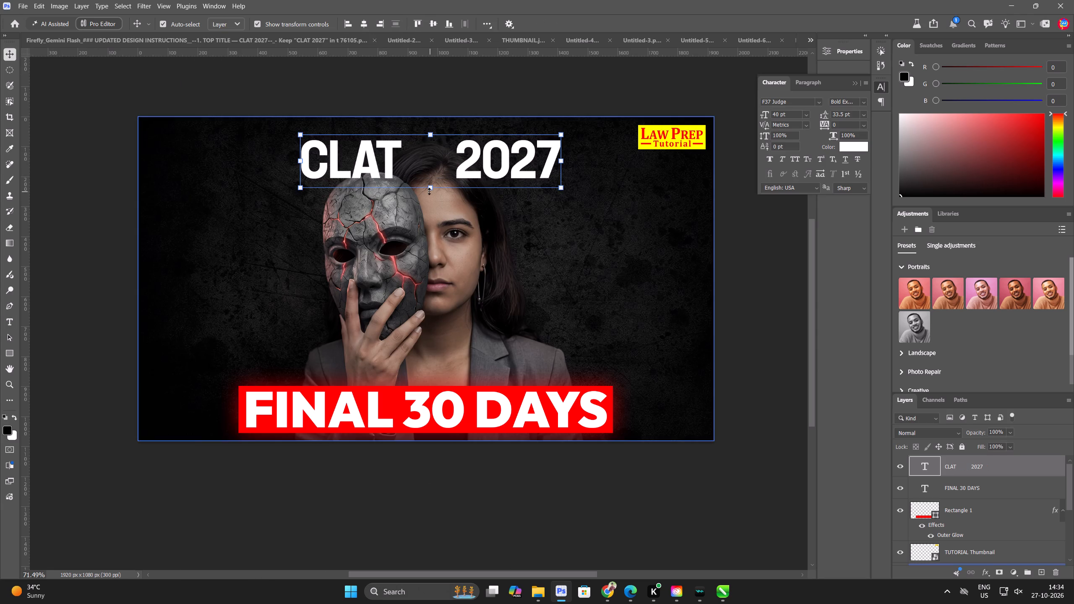
# Scale the CLAT 2027 text to about 125% and centre it horizontally near the canvas's top edge.
pyautogui.moveTo(428, 190); pyautogui.dragTo(432, 204)
pyautogui.moveTo(442, 189); pyautogui.dragTo(443, 182)
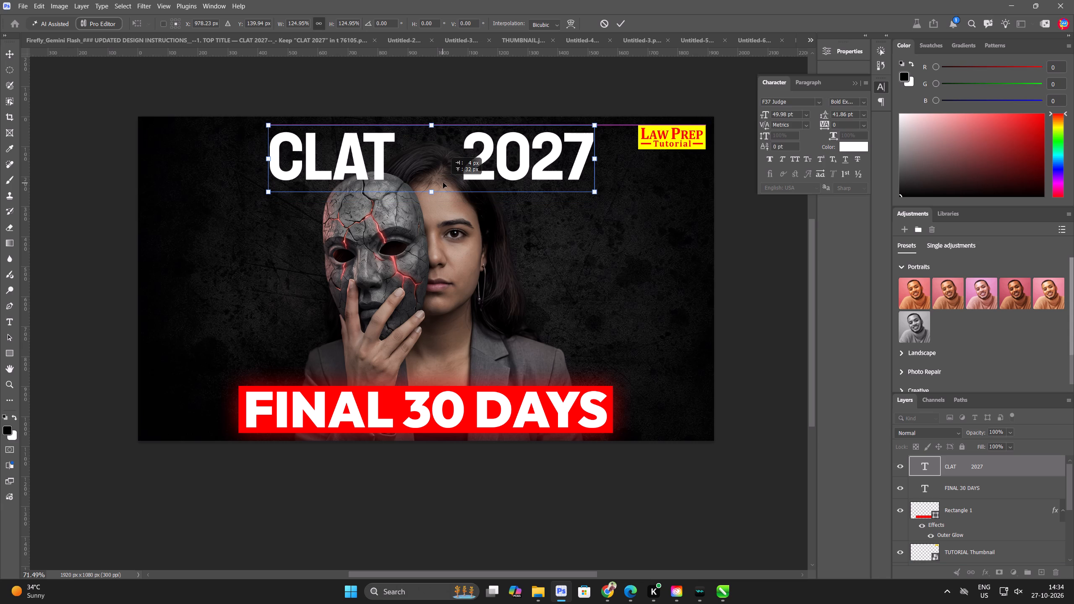
pyautogui.moveTo(443, 182); pyautogui.dragTo(441, 181)
pyautogui.click(626, 29)
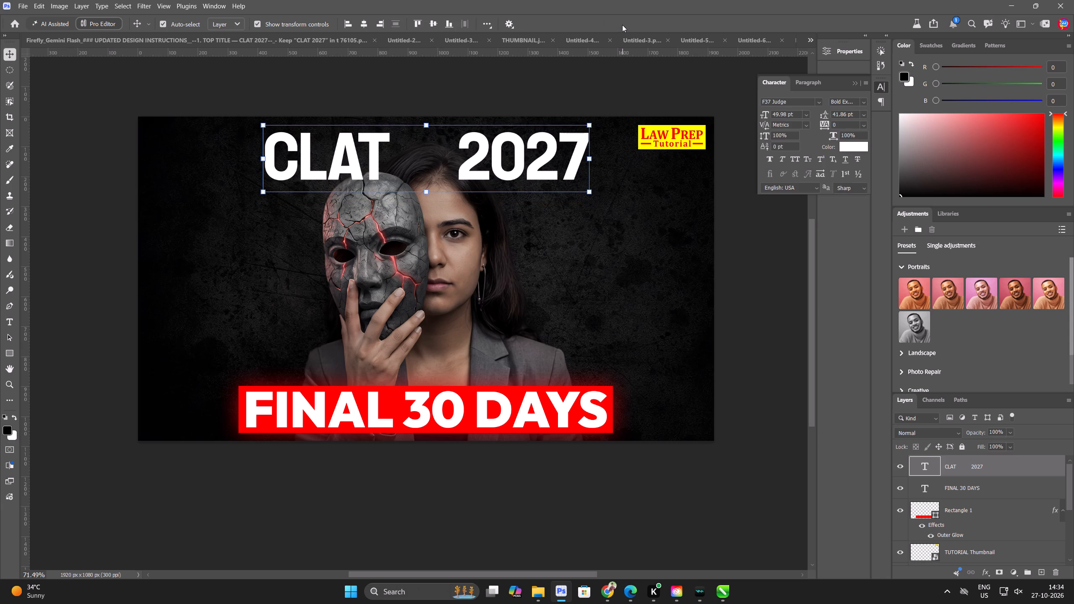
# Move the CLAT 2027 text layer below Layer 1, directly above the Layer 2 background.
pyautogui.hotkey('ctrl', '[')
pyautogui.hotkey('ctrl', '[')
pyautogui.hotkey('ctrl', '[')
pyautogui.hotkey('ctrl', '[')
pyautogui.hotkey('ctrl', '[')
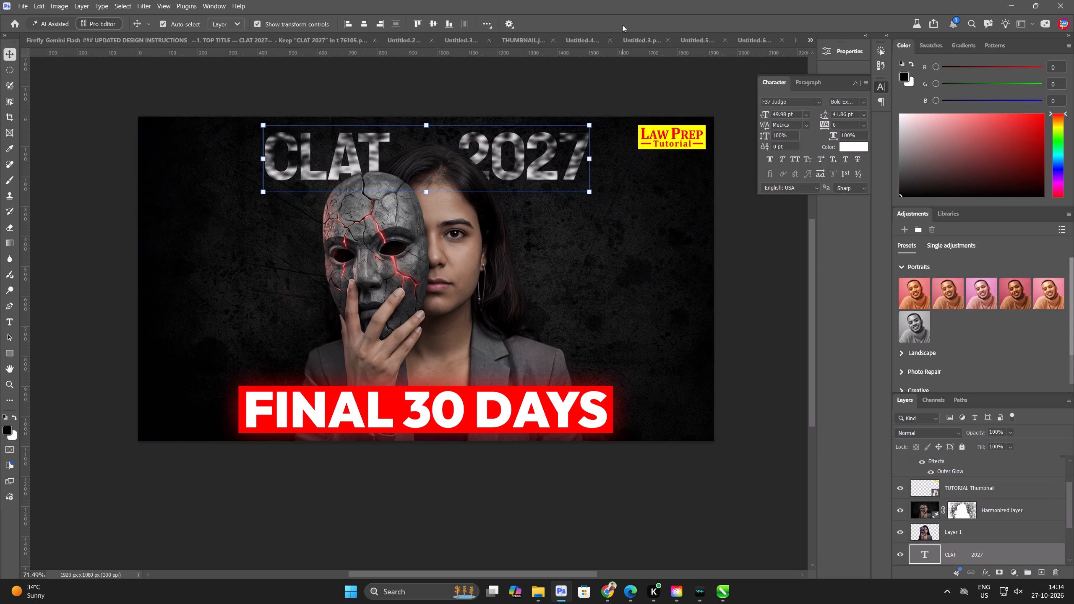
pyautogui.hotkey('ctrl', '[')
pyautogui.hotkey('ctrl', ']')
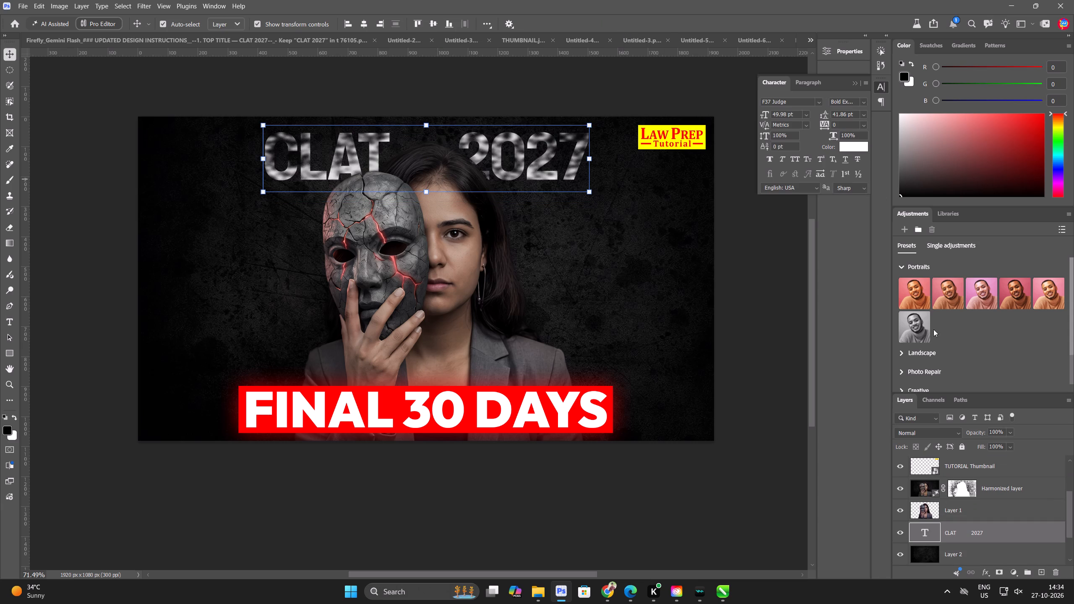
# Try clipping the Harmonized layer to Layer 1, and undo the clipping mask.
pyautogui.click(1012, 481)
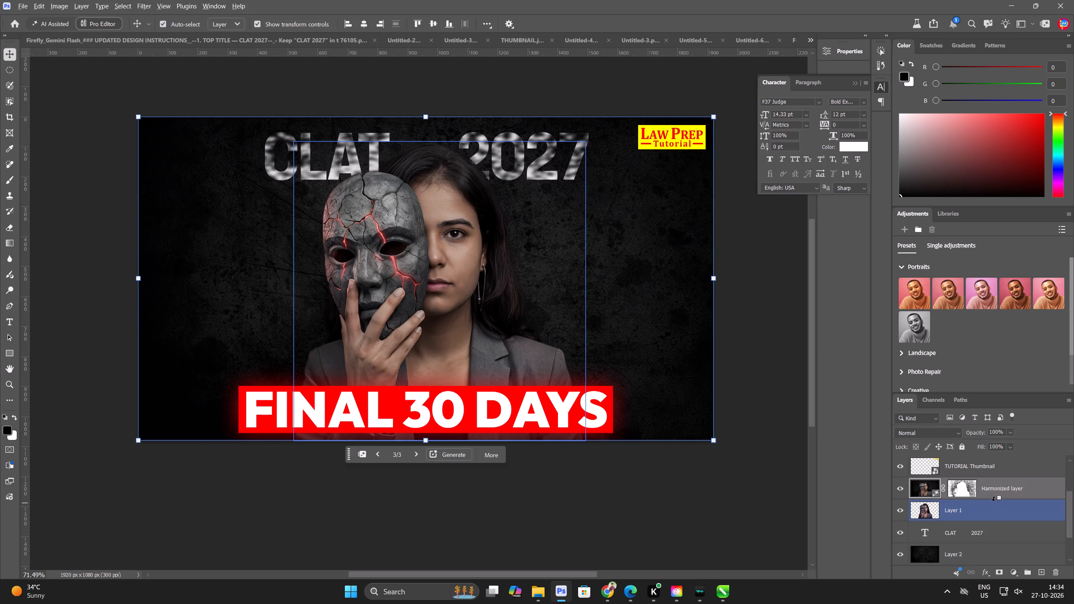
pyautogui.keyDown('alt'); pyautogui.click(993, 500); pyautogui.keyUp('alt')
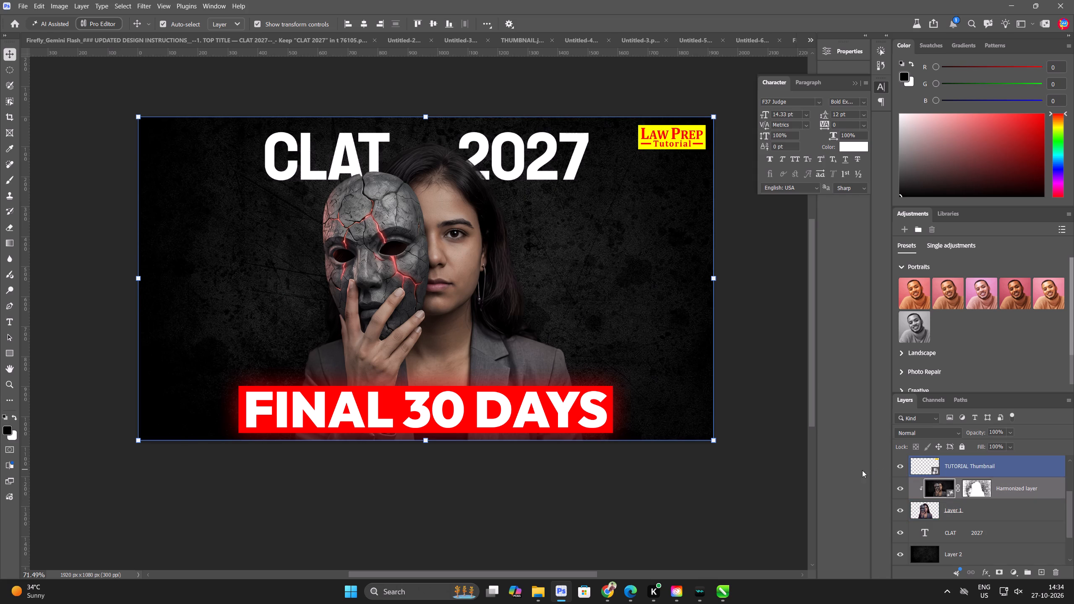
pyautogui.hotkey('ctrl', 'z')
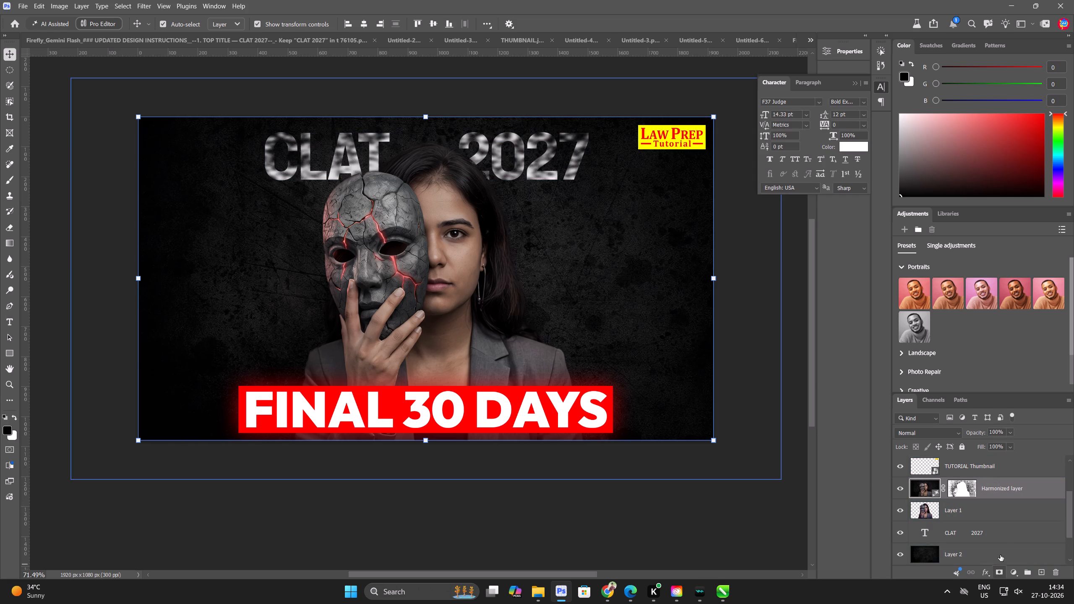
# Group the Harmonized layer with Layer 1 and add a layer mask to the group.
pyautogui.keyDown('shift'); pyautogui.click(999, 518); pyautogui.keyUp('shift')
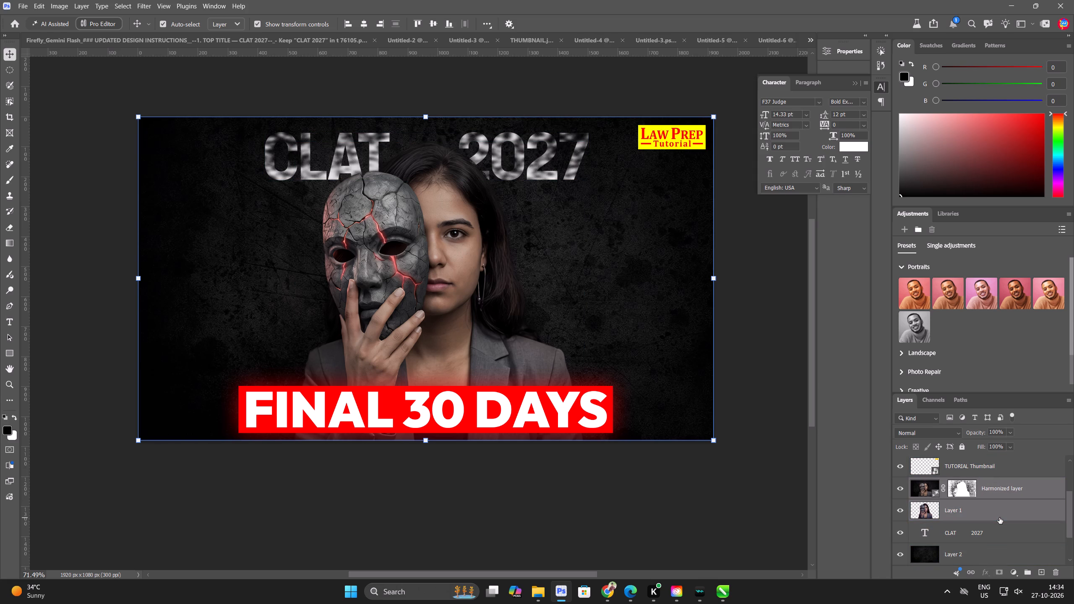
pyautogui.hotkey('ctrl', 'g')
pyautogui.click(1004, 571)
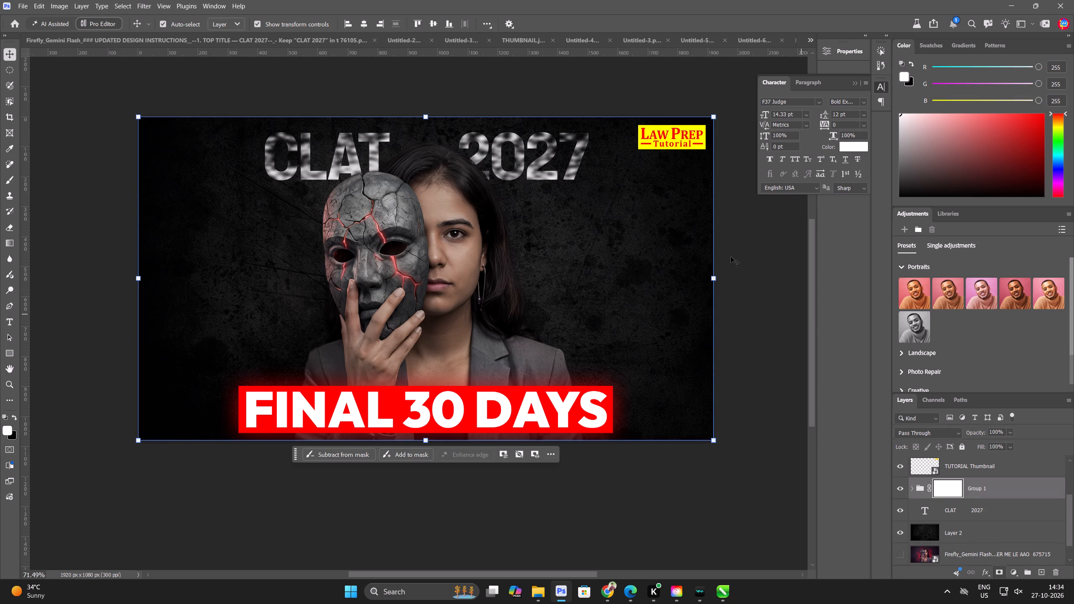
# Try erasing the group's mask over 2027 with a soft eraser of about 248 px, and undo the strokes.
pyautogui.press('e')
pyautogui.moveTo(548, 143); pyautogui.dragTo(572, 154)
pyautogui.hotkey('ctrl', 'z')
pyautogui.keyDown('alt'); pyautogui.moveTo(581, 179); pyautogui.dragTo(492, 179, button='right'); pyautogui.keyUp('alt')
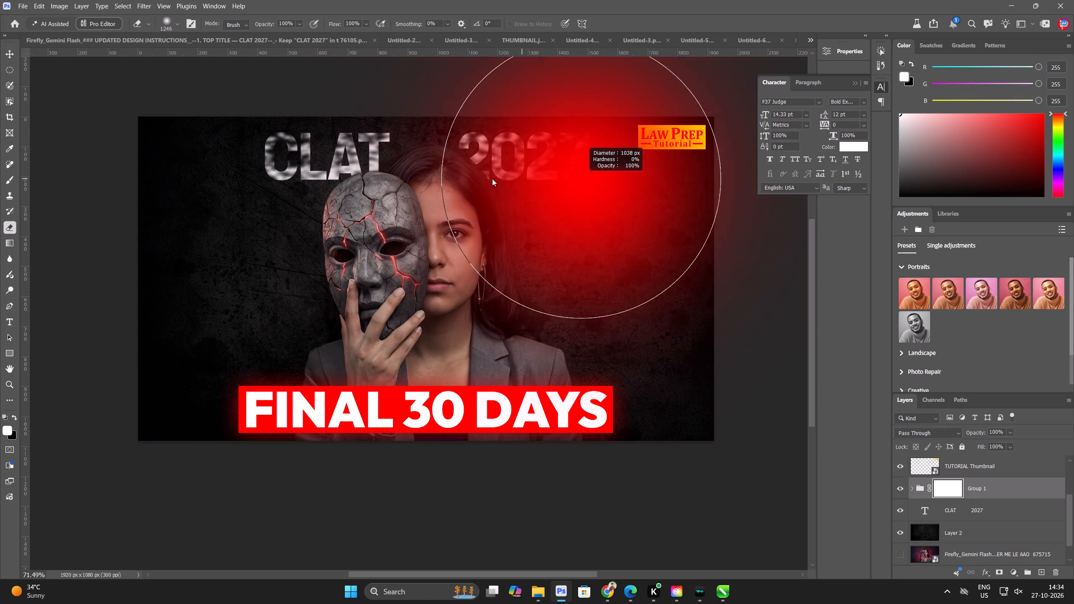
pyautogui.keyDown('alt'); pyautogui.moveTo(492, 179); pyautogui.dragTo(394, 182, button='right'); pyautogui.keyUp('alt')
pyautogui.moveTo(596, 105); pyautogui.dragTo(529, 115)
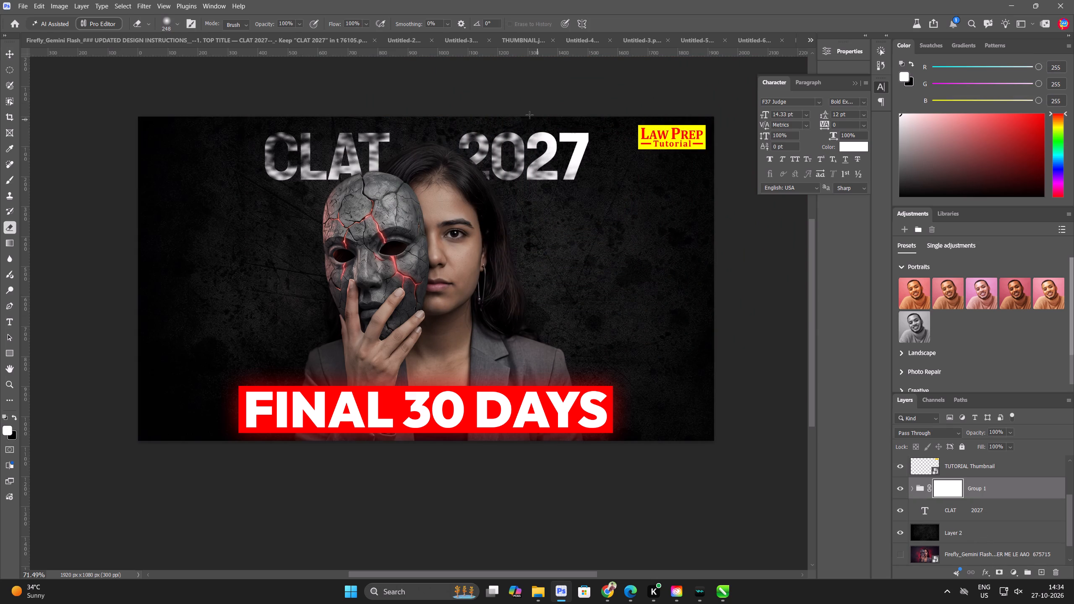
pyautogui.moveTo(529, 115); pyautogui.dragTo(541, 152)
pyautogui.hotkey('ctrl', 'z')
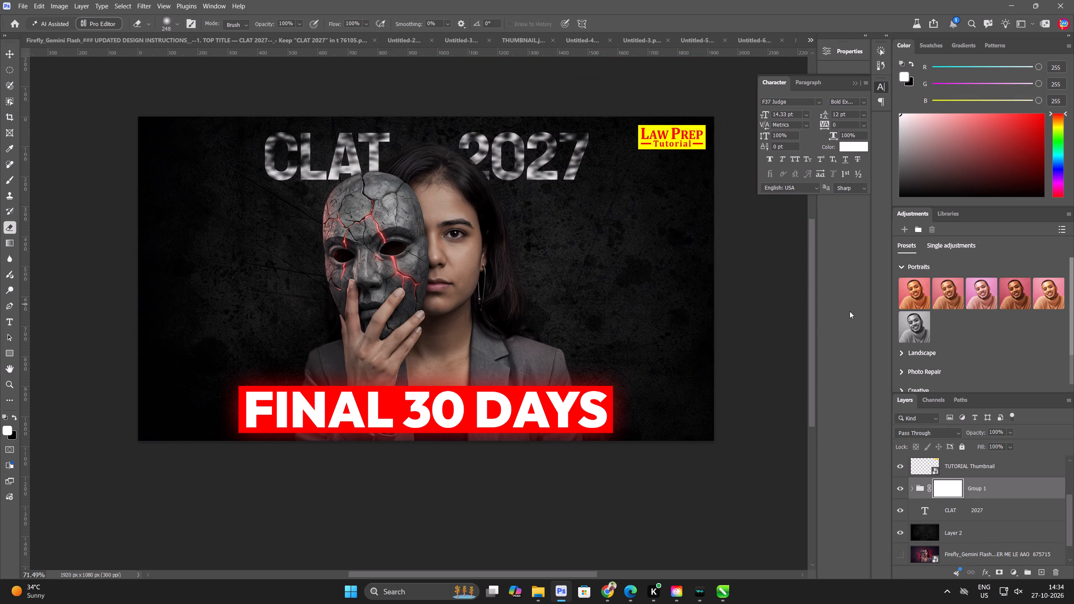
# Load the CLAT 2027 lettering as a selection, clear that area from the group's mask, and deselect.
pyautogui.keyDown('ctrl'); pyautogui.click(928, 508); pyautogui.keyUp('ctrl')
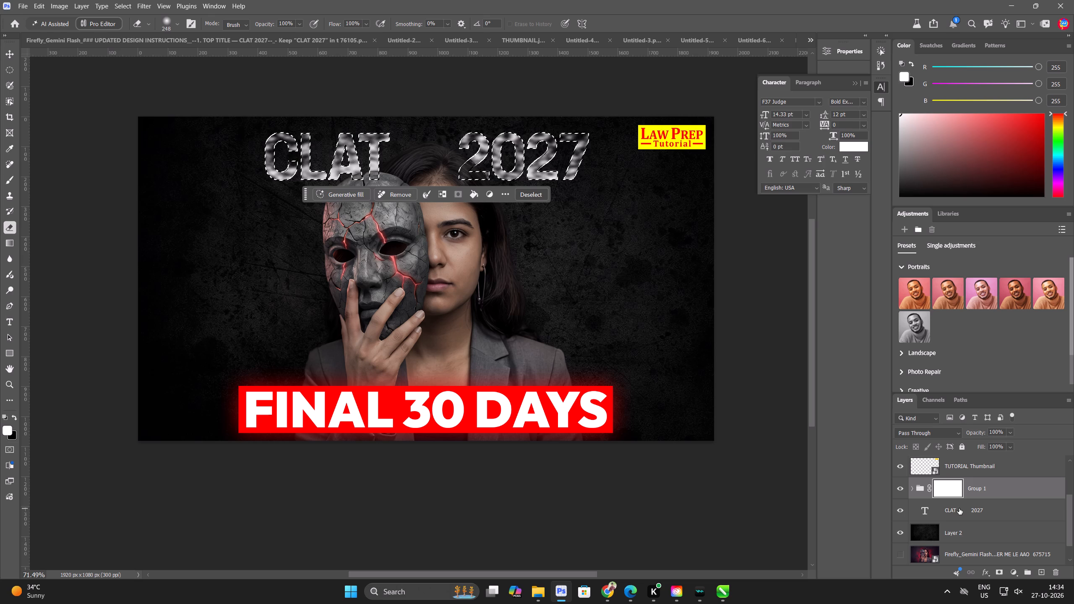
pyautogui.press('Delete')
pyautogui.hotkey('ctrl', 'd')
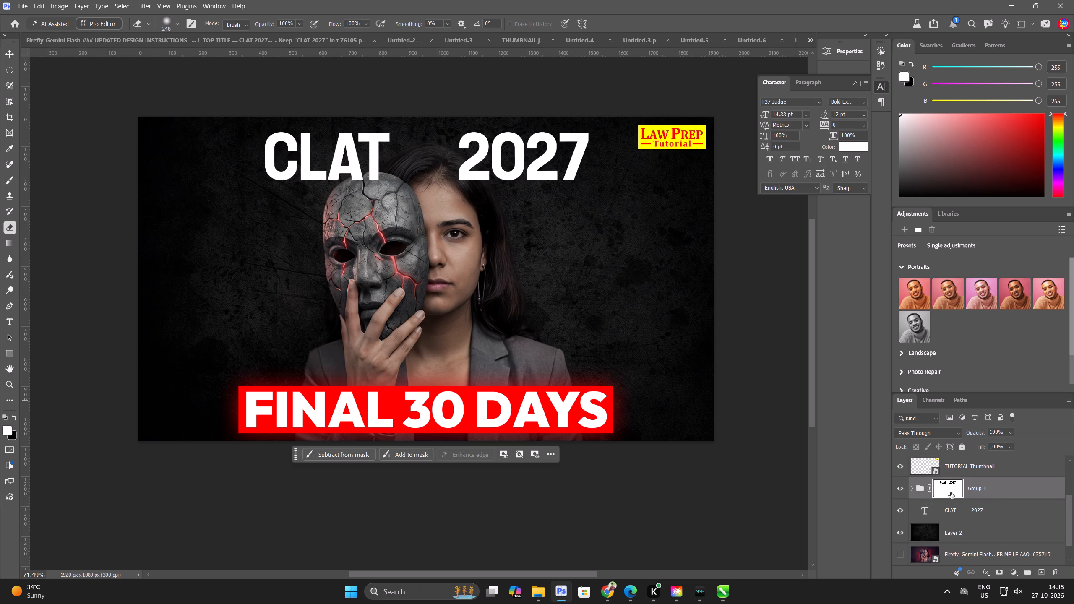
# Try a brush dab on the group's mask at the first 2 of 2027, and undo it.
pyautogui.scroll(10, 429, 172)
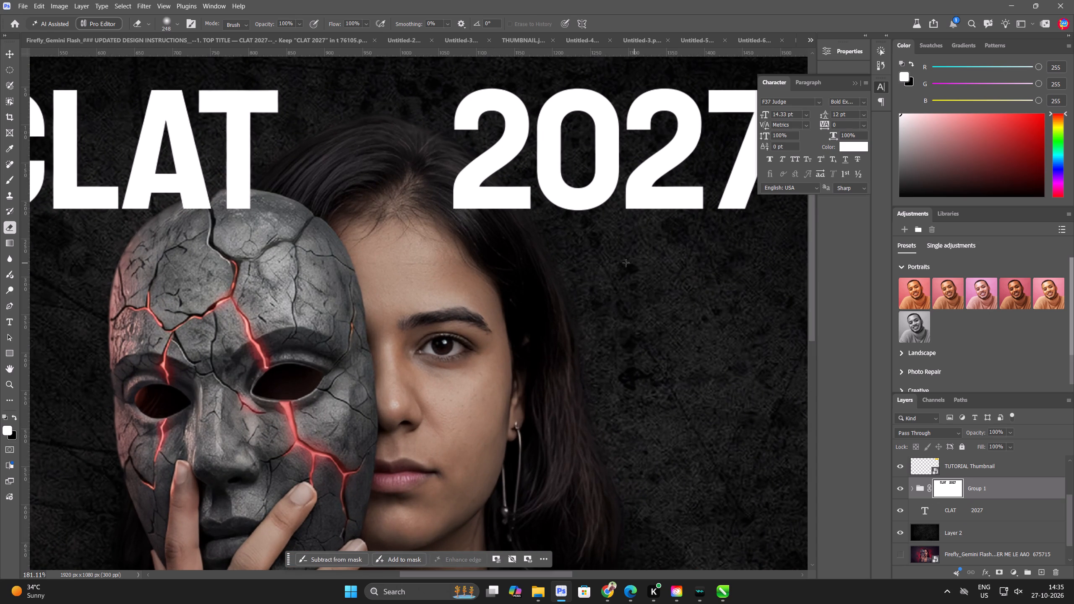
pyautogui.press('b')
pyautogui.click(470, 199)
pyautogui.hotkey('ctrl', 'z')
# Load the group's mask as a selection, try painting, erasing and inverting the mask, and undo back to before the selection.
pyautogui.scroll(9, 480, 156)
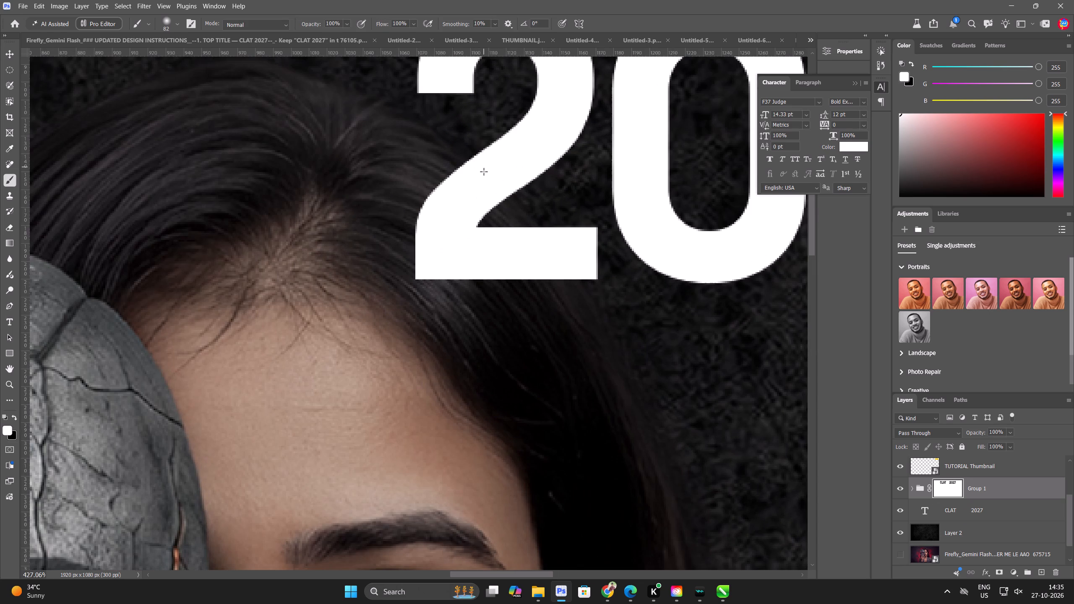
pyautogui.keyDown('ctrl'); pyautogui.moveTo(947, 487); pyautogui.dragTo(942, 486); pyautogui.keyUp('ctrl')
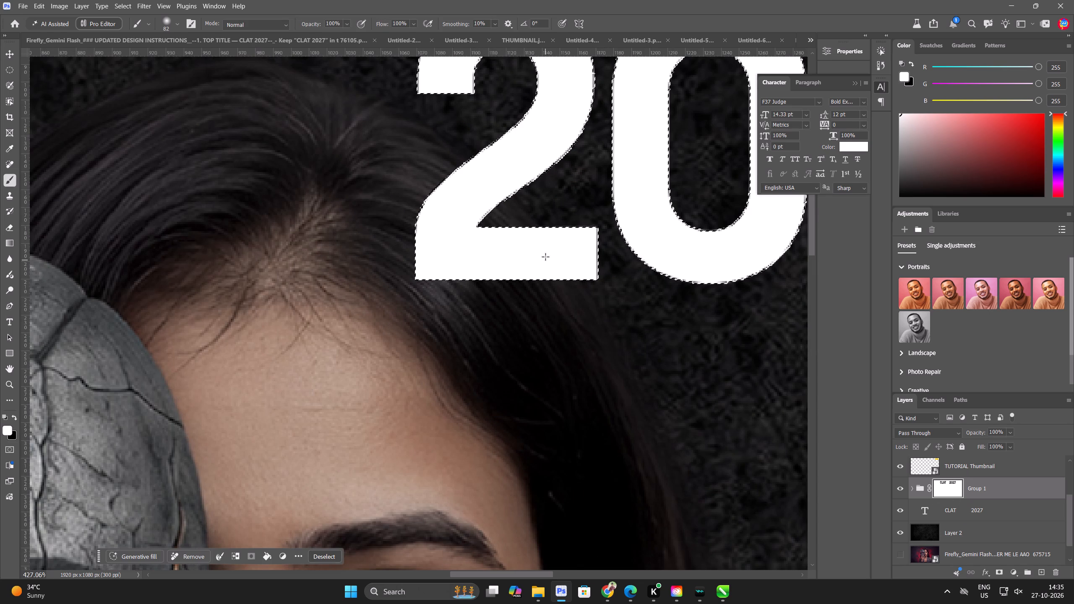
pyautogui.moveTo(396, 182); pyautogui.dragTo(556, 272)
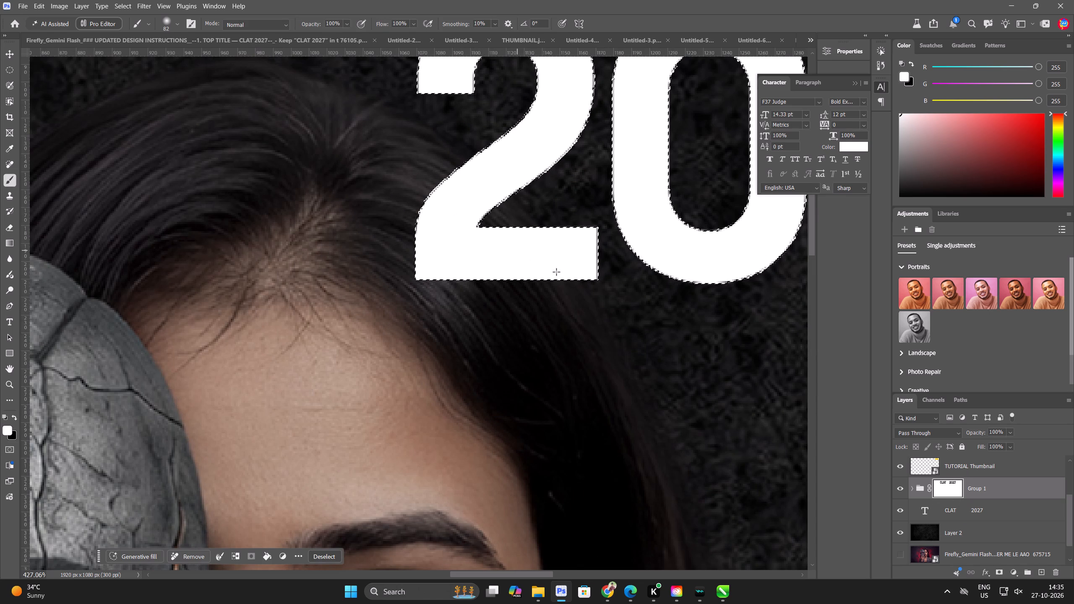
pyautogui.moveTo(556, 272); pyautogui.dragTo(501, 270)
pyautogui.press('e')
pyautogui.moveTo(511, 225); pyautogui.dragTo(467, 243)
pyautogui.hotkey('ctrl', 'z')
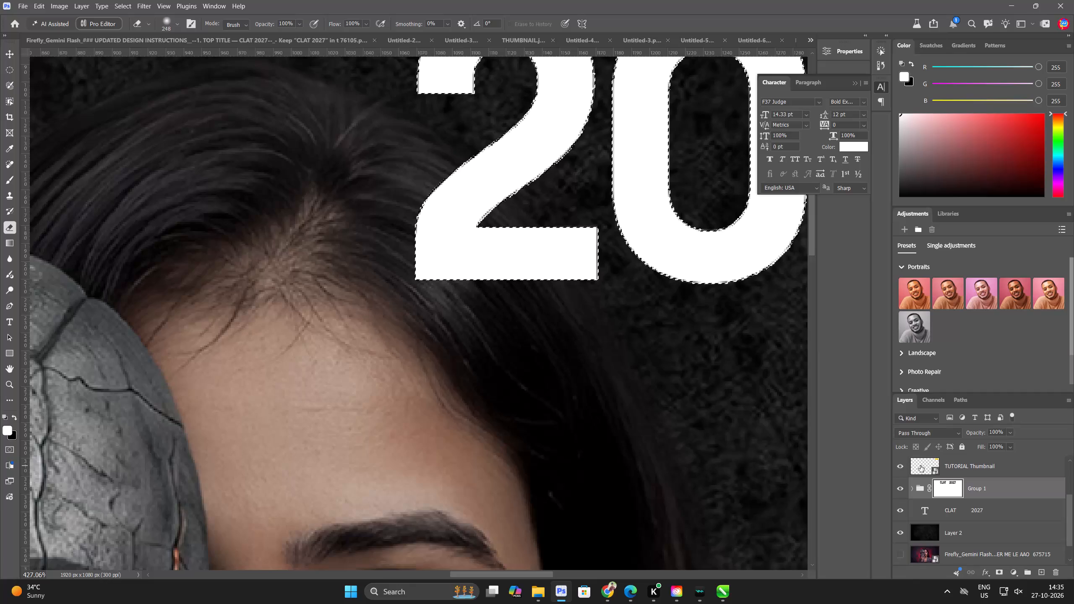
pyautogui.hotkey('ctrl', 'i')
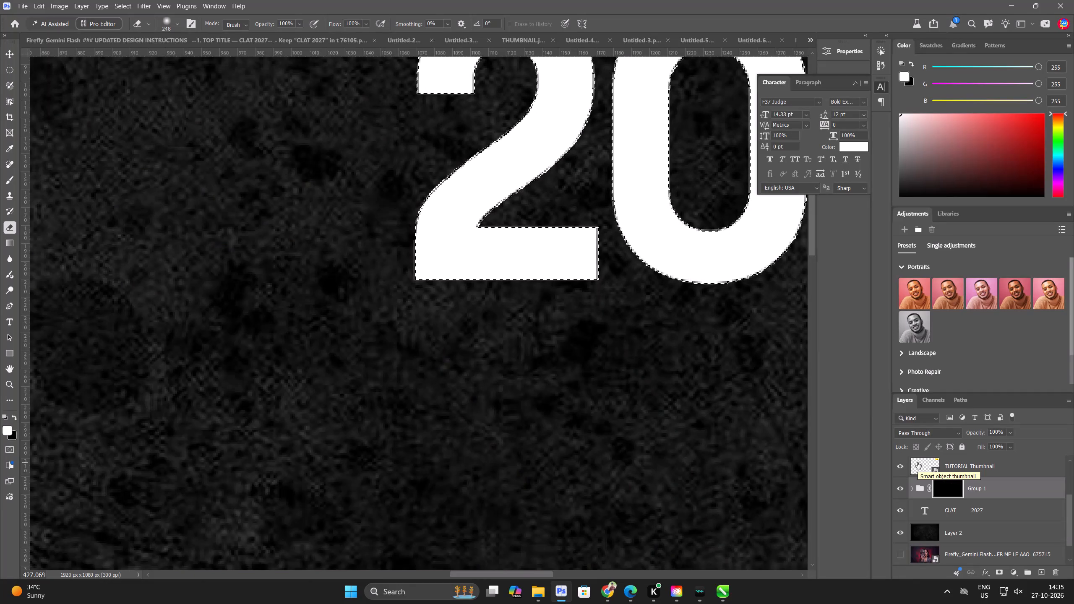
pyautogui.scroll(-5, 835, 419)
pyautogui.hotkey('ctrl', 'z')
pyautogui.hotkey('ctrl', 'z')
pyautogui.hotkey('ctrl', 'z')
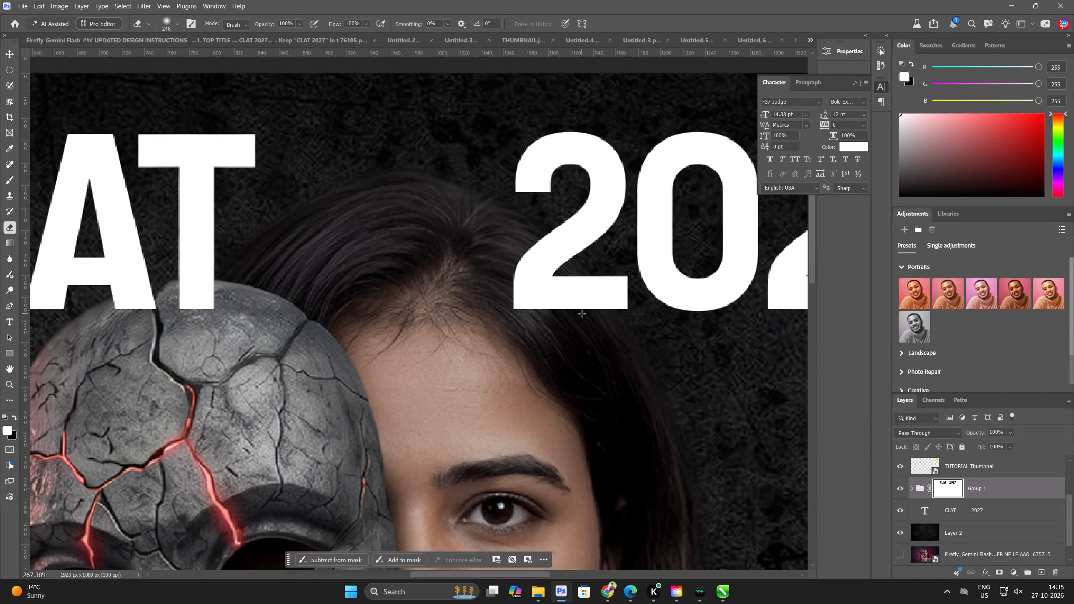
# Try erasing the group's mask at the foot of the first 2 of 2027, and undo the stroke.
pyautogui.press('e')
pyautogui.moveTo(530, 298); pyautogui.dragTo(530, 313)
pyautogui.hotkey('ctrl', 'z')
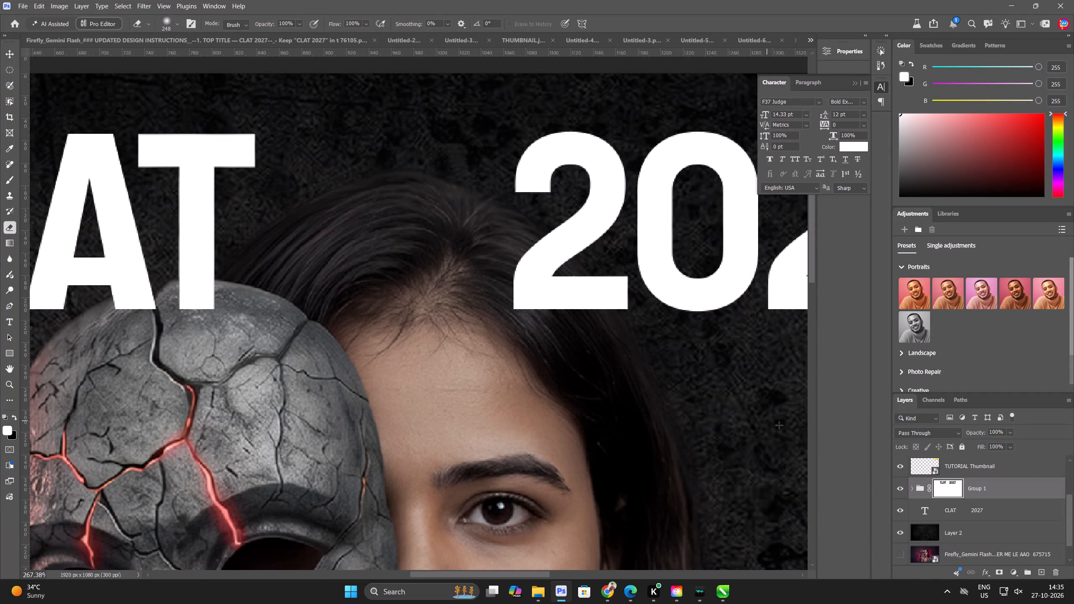
# Paint white on the group's mask with a soft brush to bring the woman's hair over the lower part of the first 2.
pyautogui.press('b')
pyautogui.moveTo(566, 324); pyautogui.dragTo(563, 268)
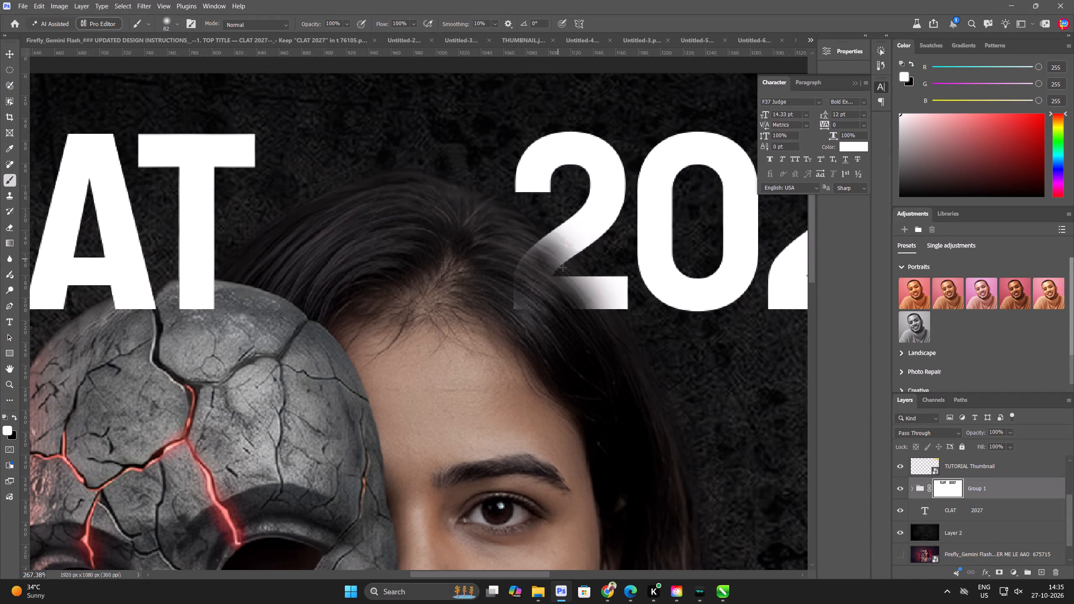
pyautogui.moveTo(563, 268); pyautogui.dragTo(537, 290)
pyautogui.scroll(4, 550, 272)
pyautogui.moveTo(480, 266); pyautogui.dragTo(536, 322)
# Reduce the brush to 29 px and refine the group's mask along the hair edge across the first 2 of 2027.
pyautogui.rightClick(616, 323)
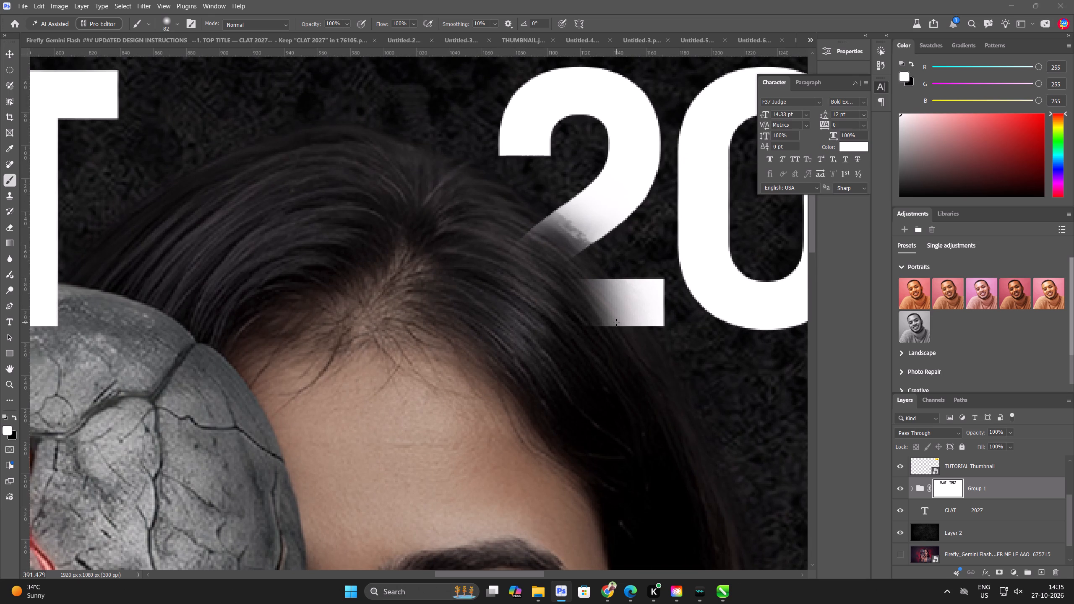
pyautogui.moveTo(575, 289); pyautogui.dragTo(526, 291, button='right')
pyautogui.moveTo(524, 290); pyautogui.dragTo(482, 290, button='right')
pyautogui.click(478, 286)
pyautogui.keyDown('alt'); pyautogui.moveTo(565, 285); pyautogui.dragTo(526, 294, button='right'); pyautogui.keyUp('alt')
pyautogui.scroll(4, 550, 253)
pyautogui.moveTo(477, 215); pyautogui.dragTo(542, 243)
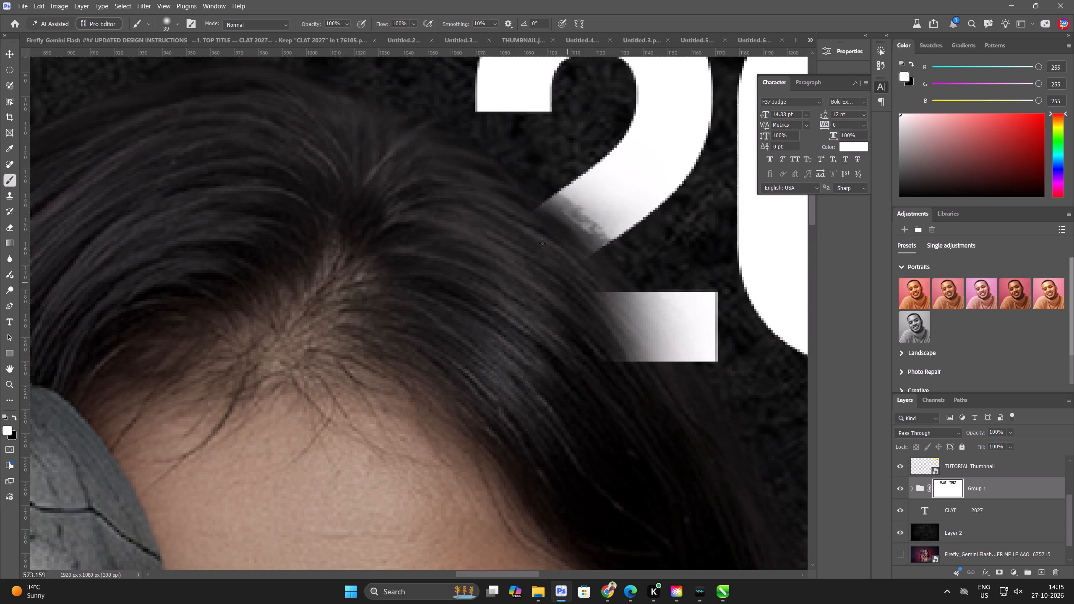
pyautogui.moveTo(542, 243); pyautogui.dragTo(645, 333)
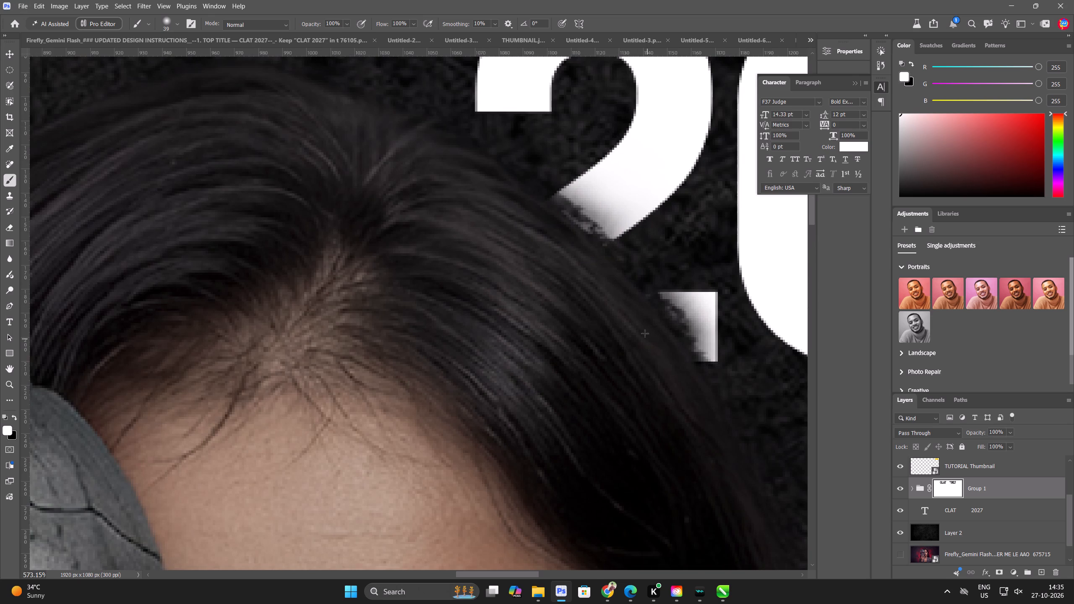
pyautogui.moveTo(645, 333); pyautogui.dragTo(505, 198)
# Paint white on the group's mask so the top of the stone mask covers the bottoms of the A and T in CLAT.
pyautogui.scroll(-11, 759, 352)
pyautogui.scroll(6, 555, 346)
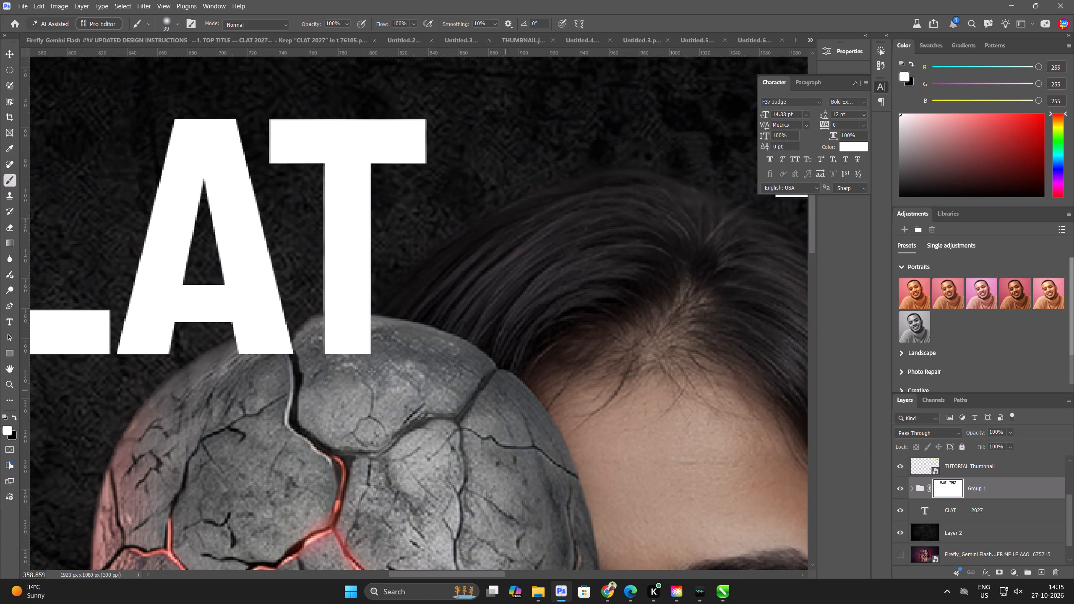
pyautogui.moveTo(212, 383); pyautogui.dragTo(403, 320)
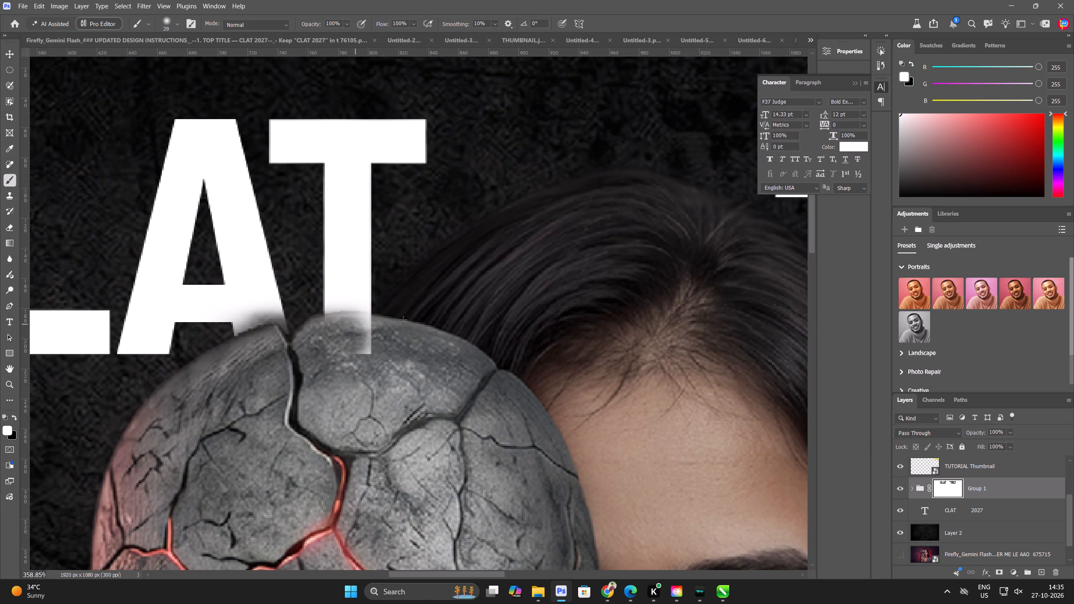
pyautogui.moveTo(403, 320); pyautogui.dragTo(363, 349)
pyautogui.scroll(-20, 371, 339)
pyautogui.scroll(-3, 371, 339)
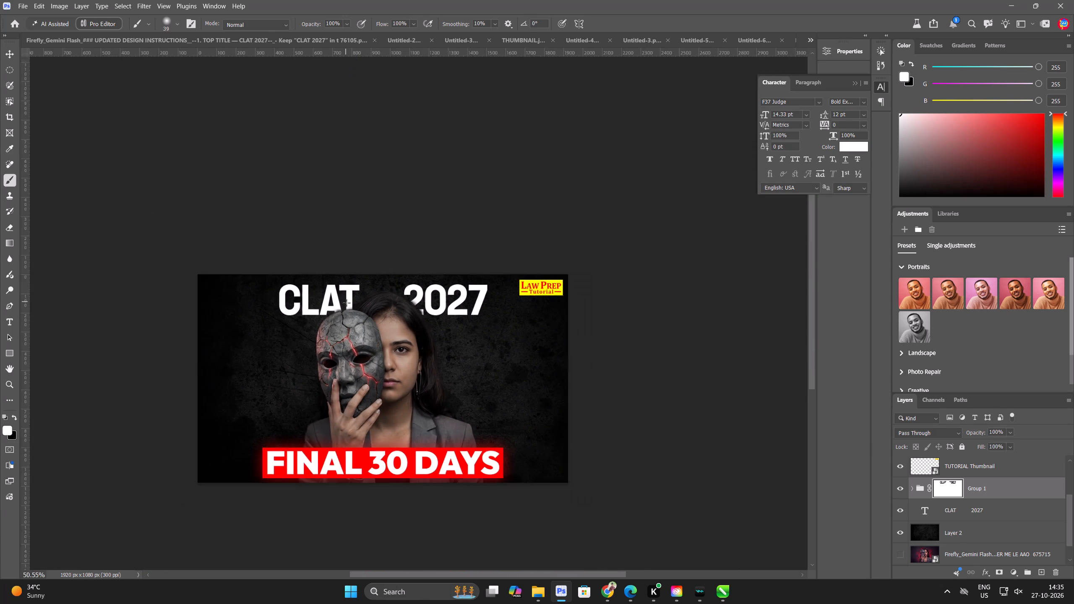
pyautogui.scroll(4, 370, 328)
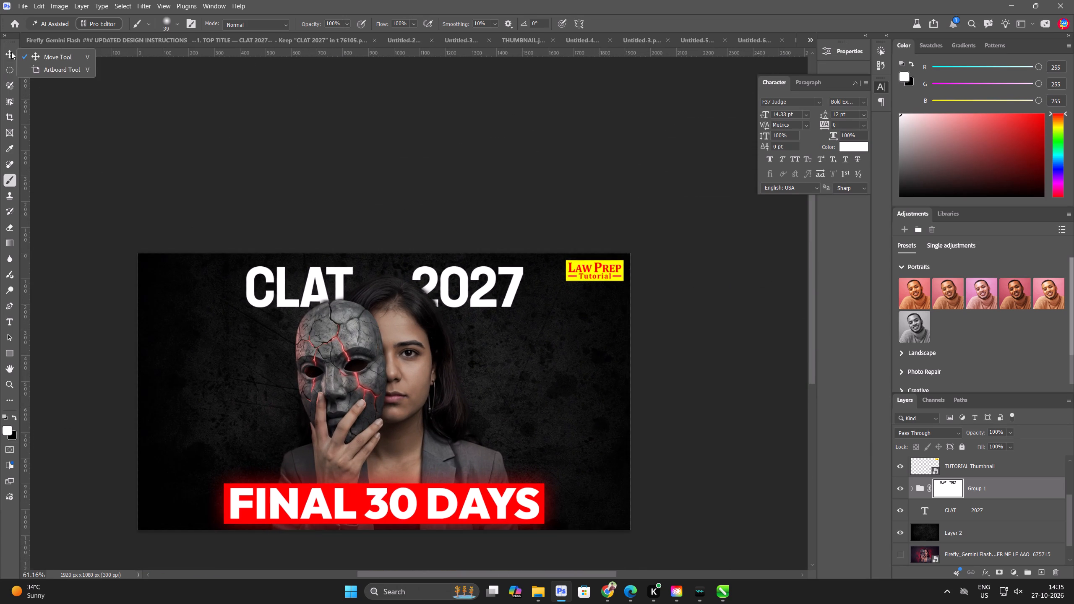
pyautogui.click(11, 52)
pyautogui.click(314, 100)
pyautogui.hotkey('ctrl', '0')
# Copy the WHAT NEEDS TO and CHANGE? text layers from the Untitled-6 document into the CLAT 2027 thumbnail.
pyautogui.hotkey('alt', 'Tab')
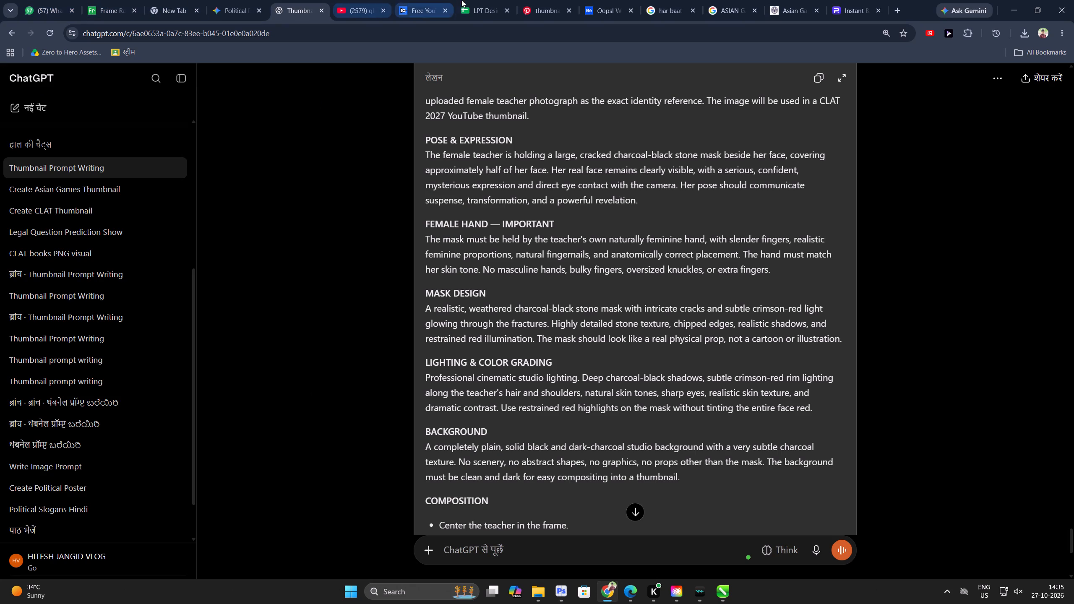
pyautogui.click(1005, 11)
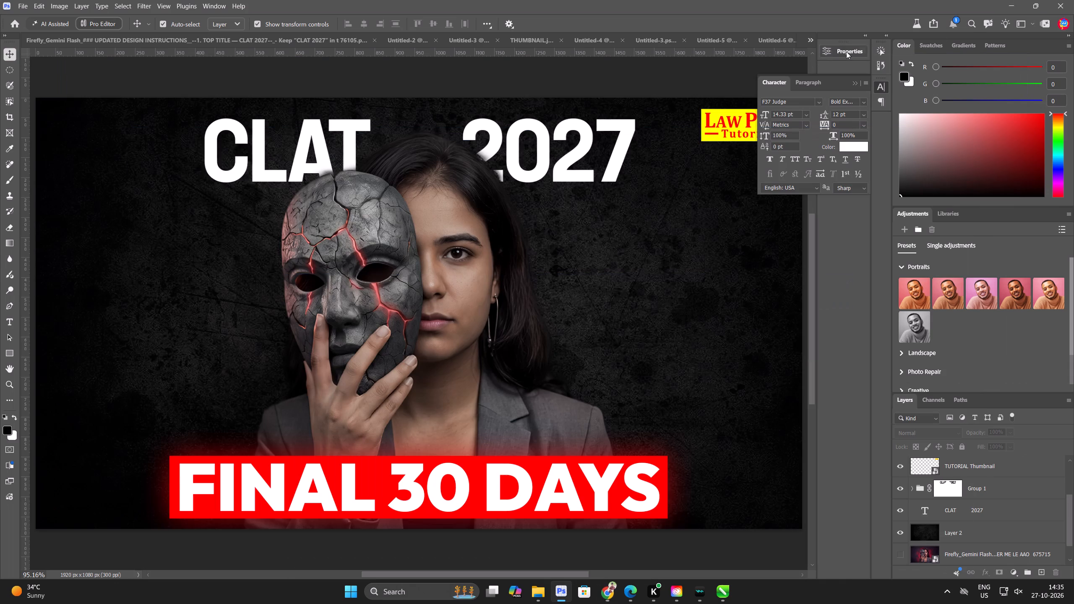
pyautogui.click(720, 36)
pyautogui.hotkey('ctrl', 'Tab')
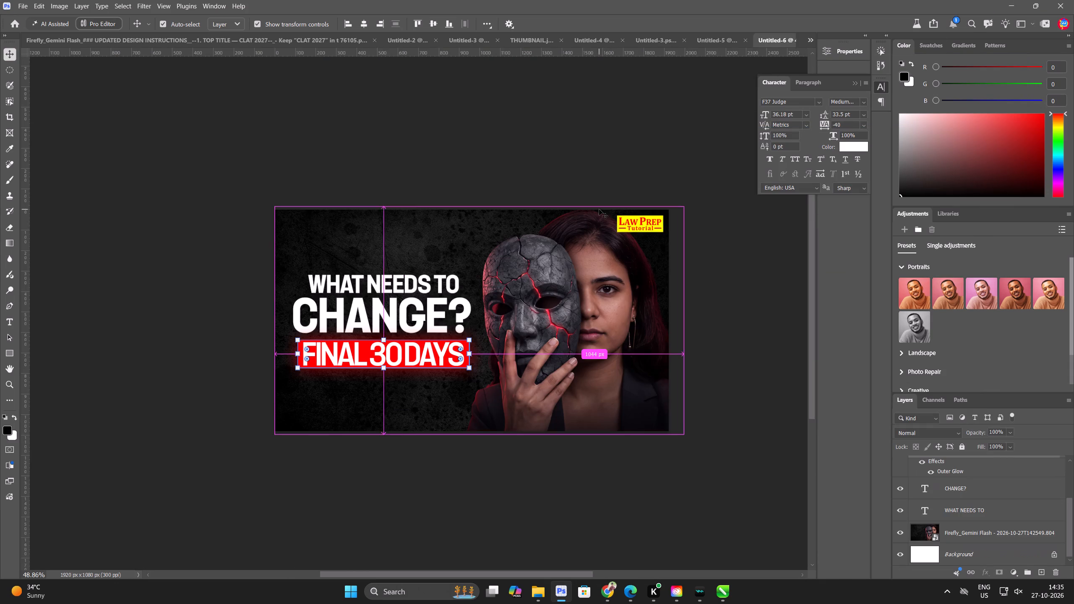
pyautogui.click(394, 300)
pyautogui.scroll(7, 404, 258)
pyautogui.keyDown('shift'); pyautogui.click(422, 297); pyautogui.keyUp('shift')
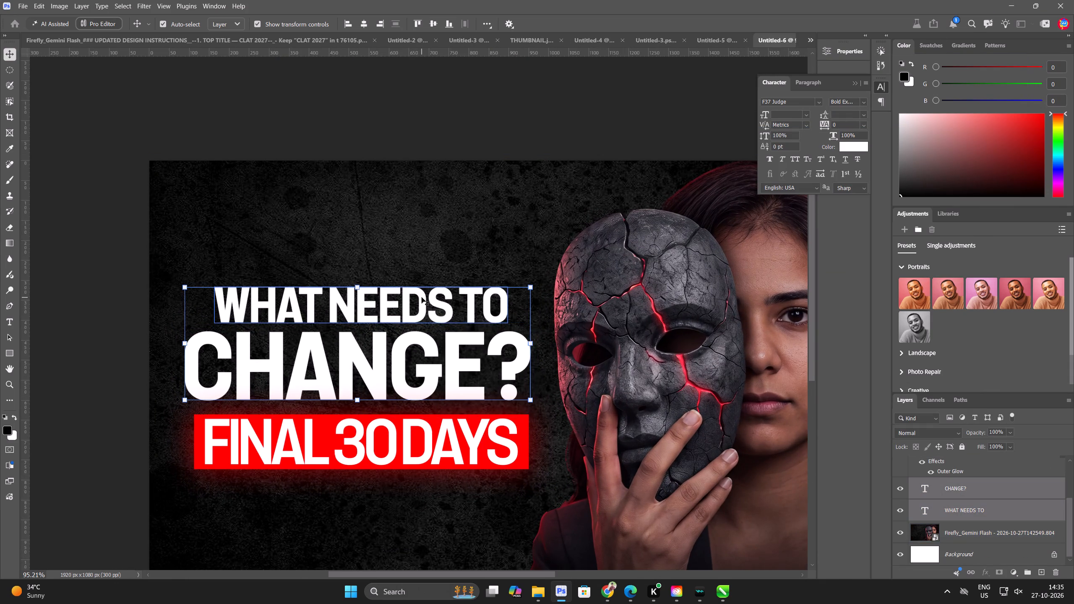
pyautogui.hotkey('ctrl', 'c')
pyautogui.hotkey('alt', 'Tab')
pyautogui.hotkey('alt', 'Tab')
pyautogui.hotkey('ctrl', 'Tab')
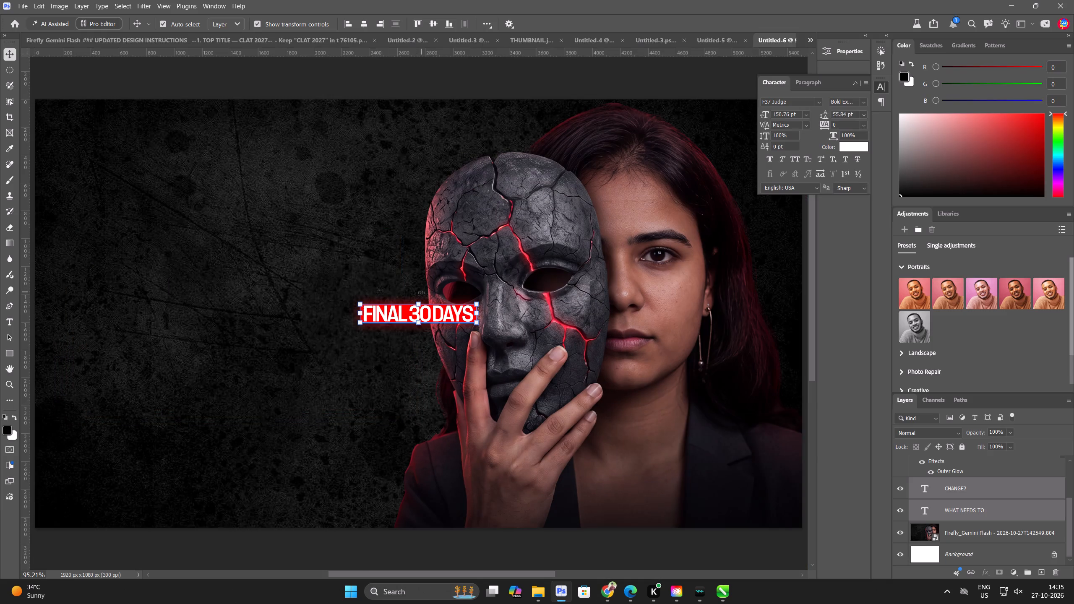
pyautogui.hotkey('ctrl', 'Tab')
pyautogui.hotkey('ctrl', 'v')
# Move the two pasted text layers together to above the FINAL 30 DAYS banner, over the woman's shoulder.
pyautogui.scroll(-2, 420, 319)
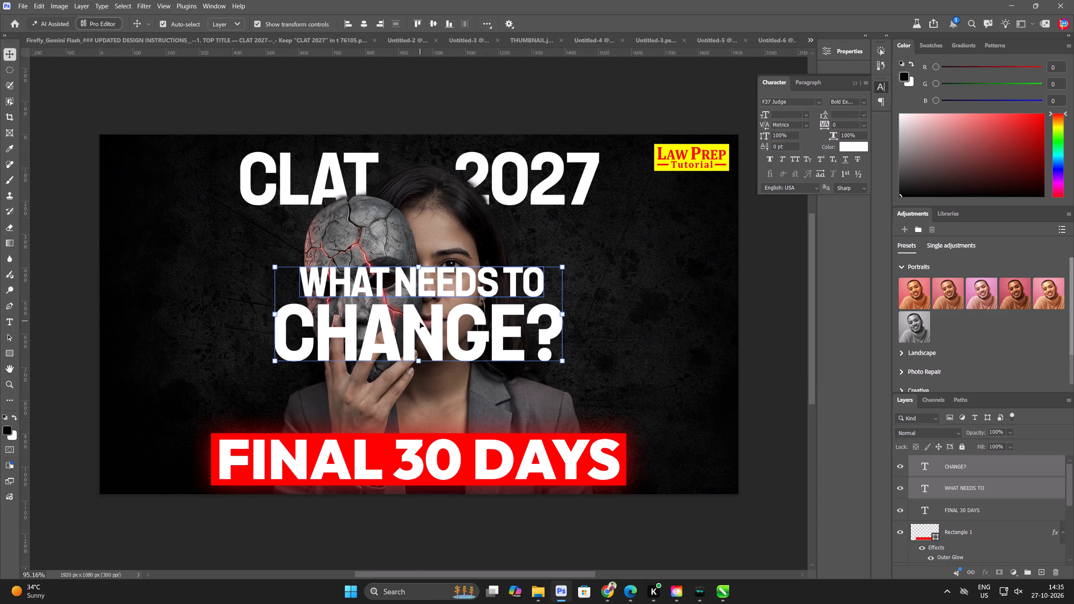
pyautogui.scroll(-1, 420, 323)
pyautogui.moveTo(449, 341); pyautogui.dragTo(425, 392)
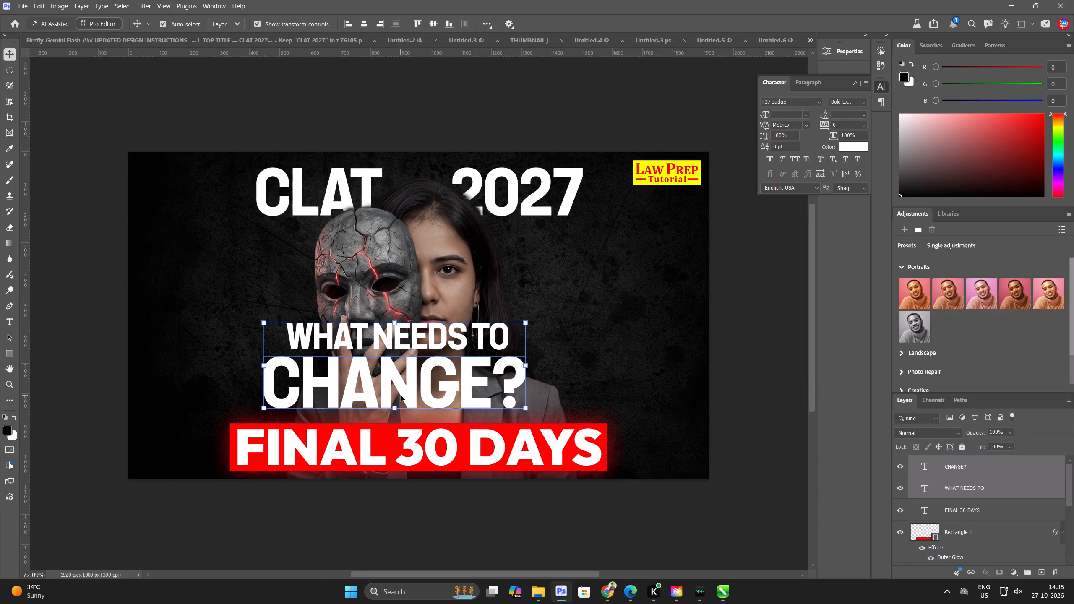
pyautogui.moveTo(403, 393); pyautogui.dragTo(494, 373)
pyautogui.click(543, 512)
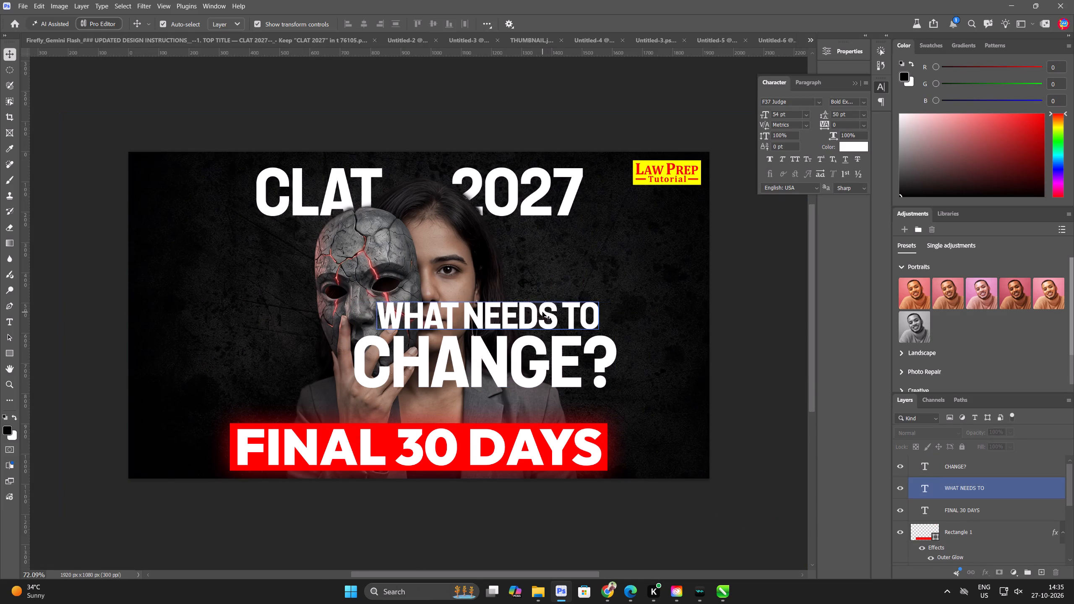
# Move WHAT NEEDS TO into the empty area left of the stone mask and break it into two lines after WHAT.
pyautogui.moveTo(542, 312); pyautogui.dragTo(298, 262)
pyautogui.click(298, 262)
pyautogui.moveTo(298, 262); pyautogui.dragTo(293, 262)
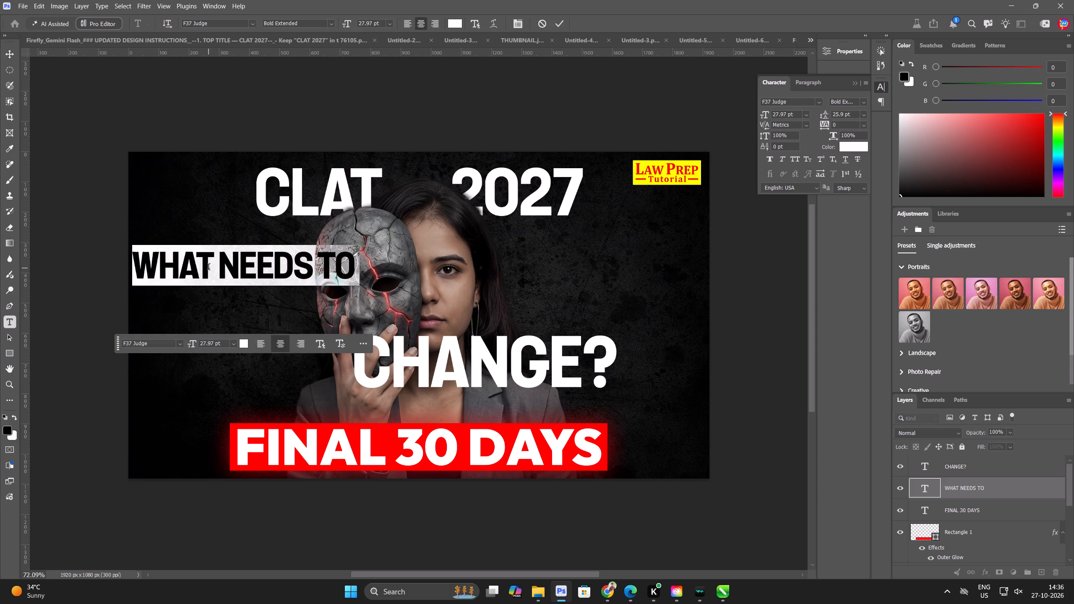
pyautogui.click(223, 265)
pyautogui.press('BackSpace')
pyautogui.press('Return')
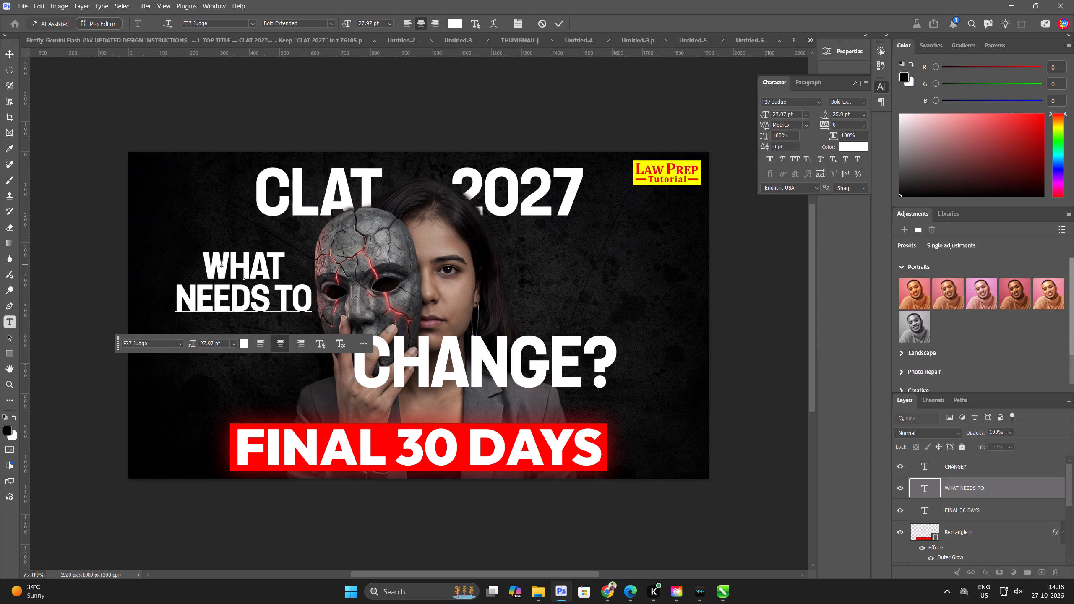
pyautogui.click(11, 55)
pyautogui.moveTo(271, 294); pyautogui.dragTo(251, 320)
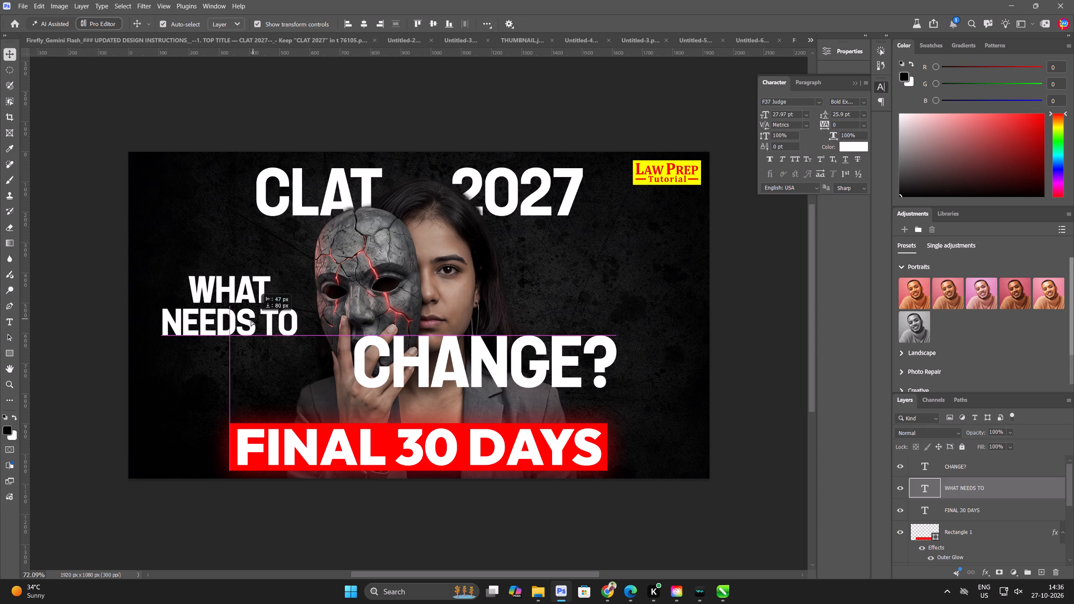
pyautogui.moveTo(251, 320); pyautogui.dragTo(248, 320)
# Scale the CHANGE? text to about 61.93% and place it right of the woman, below the Law Prep Tutorial logo.
pyautogui.moveTo(496, 367); pyautogui.dragTo(608, 300)
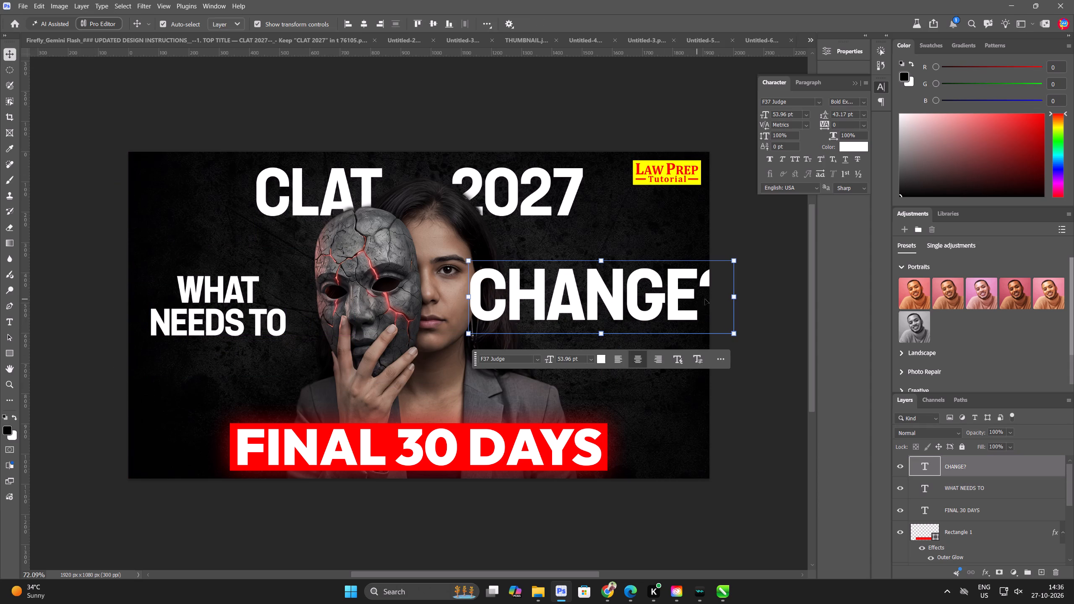
pyautogui.moveTo(737, 300); pyautogui.dragTo(635, 302)
pyautogui.moveTo(582, 293); pyautogui.dragTo(649, 305)
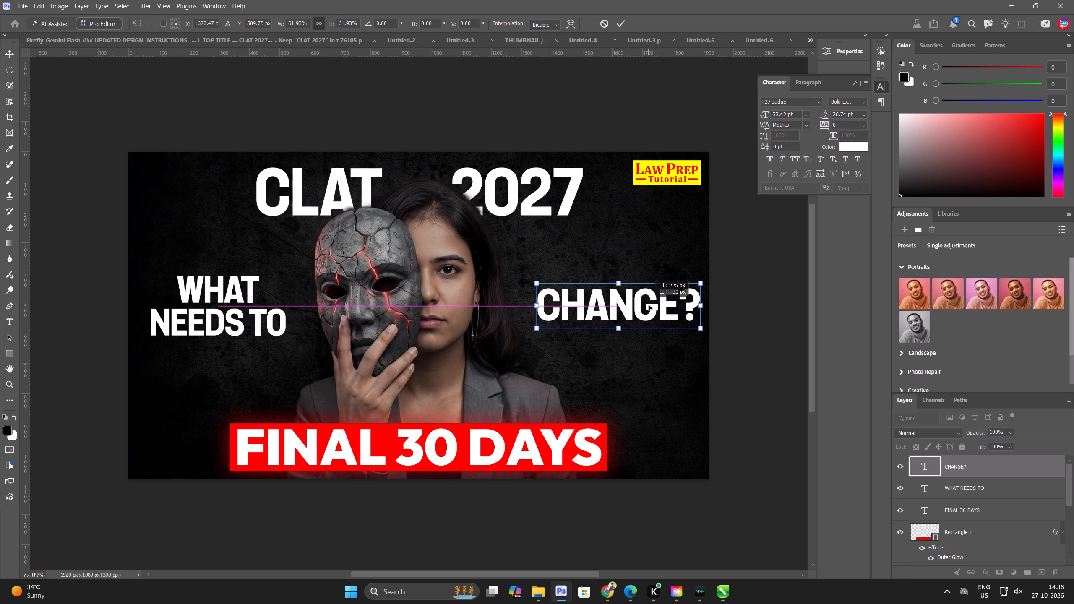
pyautogui.moveTo(649, 305); pyautogui.dragTo(644, 305)
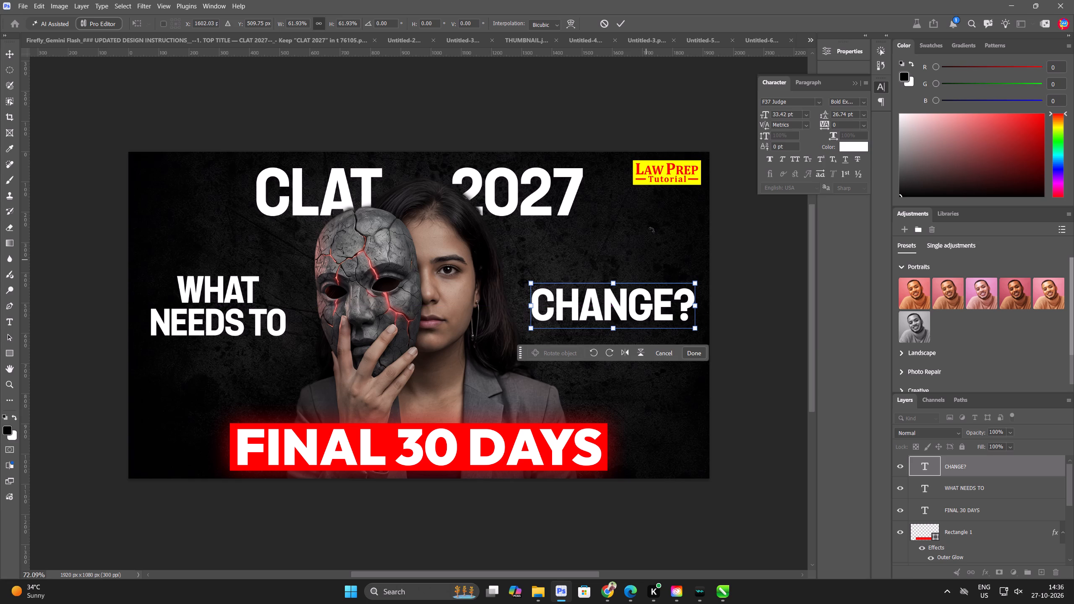
pyautogui.click(622, 18)
pyautogui.moveTo(644, 304); pyautogui.dragTo(648, 338)
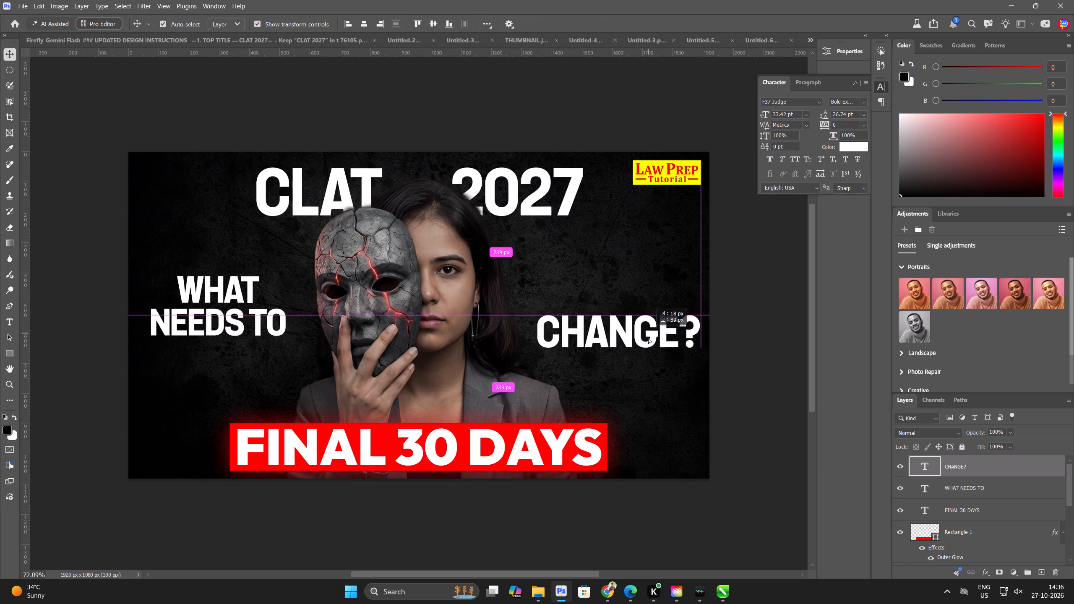
pyautogui.moveTo(648, 338); pyautogui.dragTo(648, 346)
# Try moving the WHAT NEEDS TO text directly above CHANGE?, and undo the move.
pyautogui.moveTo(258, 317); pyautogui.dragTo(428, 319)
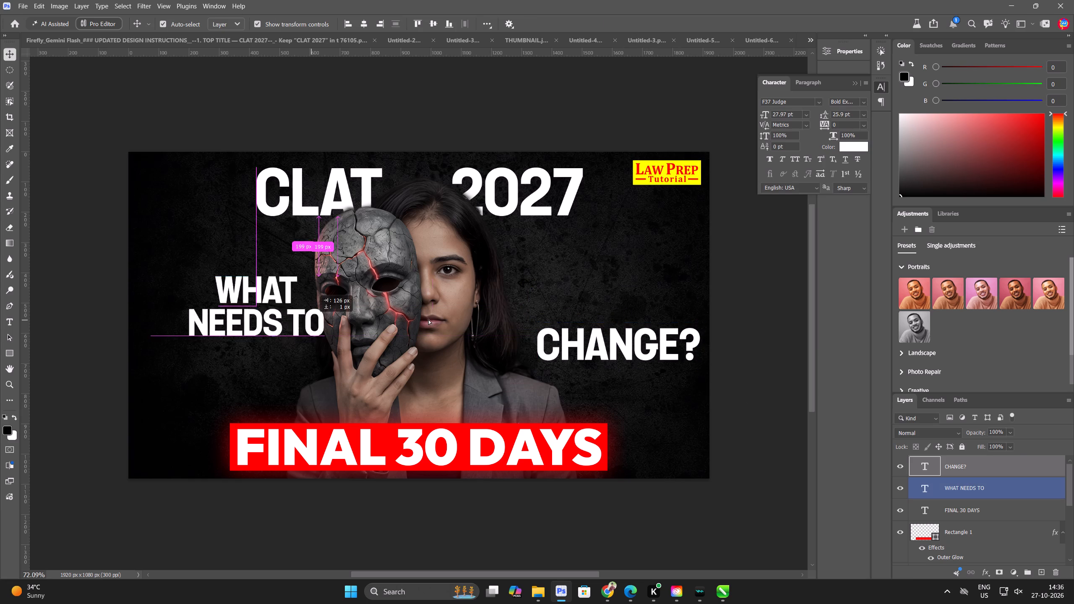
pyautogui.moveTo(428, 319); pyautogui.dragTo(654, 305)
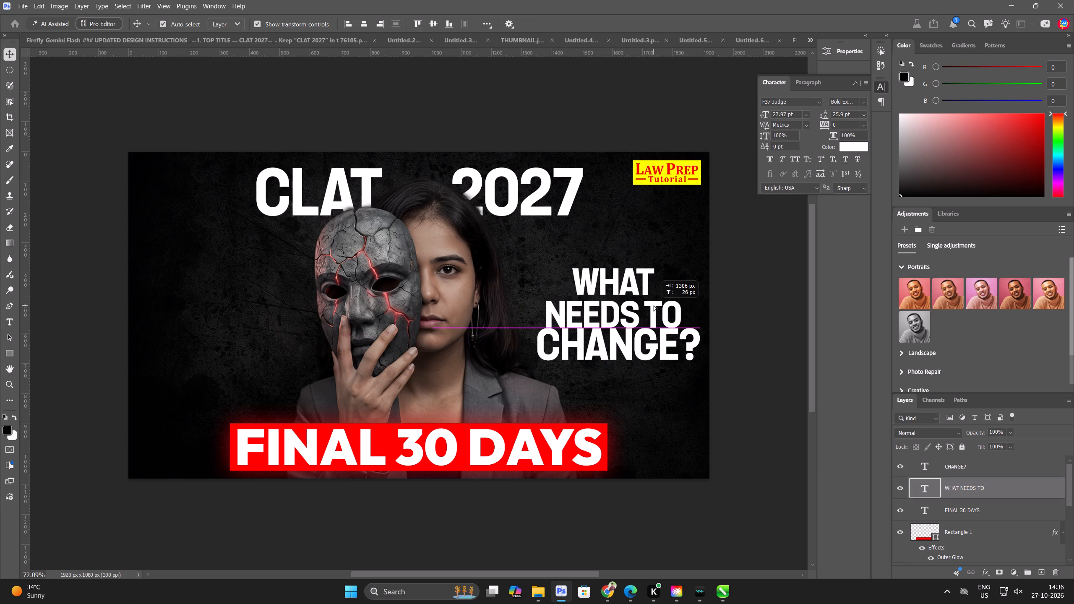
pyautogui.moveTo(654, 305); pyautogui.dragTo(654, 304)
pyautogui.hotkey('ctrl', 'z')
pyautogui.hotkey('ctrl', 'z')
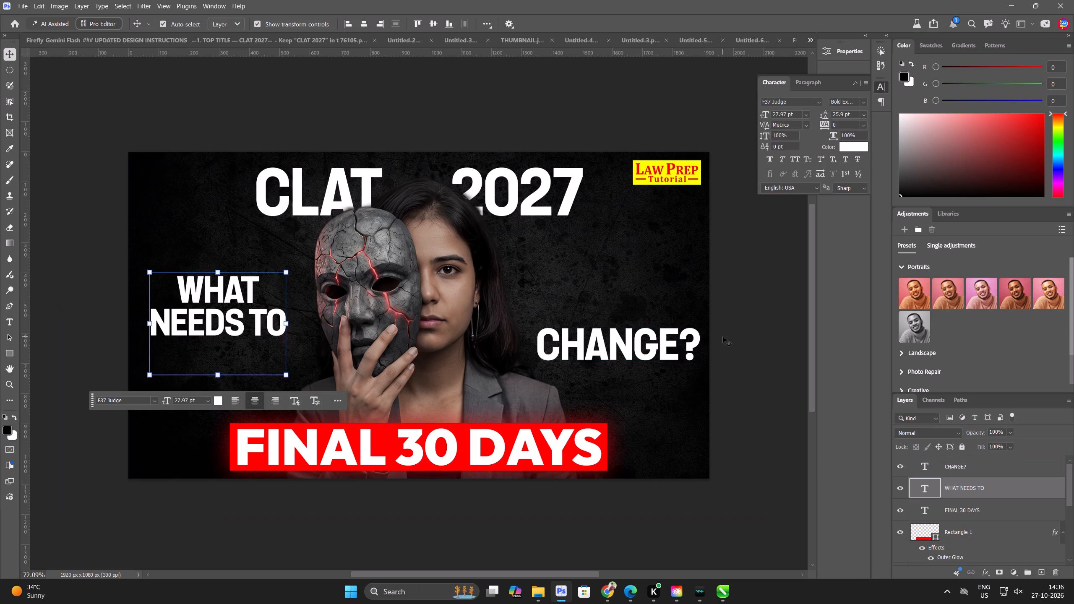
# Undo the separate placements of WHAT NEEDS TO and CHANGE? back to their stacked arrangement across the mask and woman.
pyautogui.hotkey('ctrl', 'z')
pyautogui.hotkey('ctrl', 'z')
pyautogui.hotkey('ctrl', 'z')
pyautogui.hotkey('ctrl', 'z')
pyautogui.hotkey('ctrl', 'z')
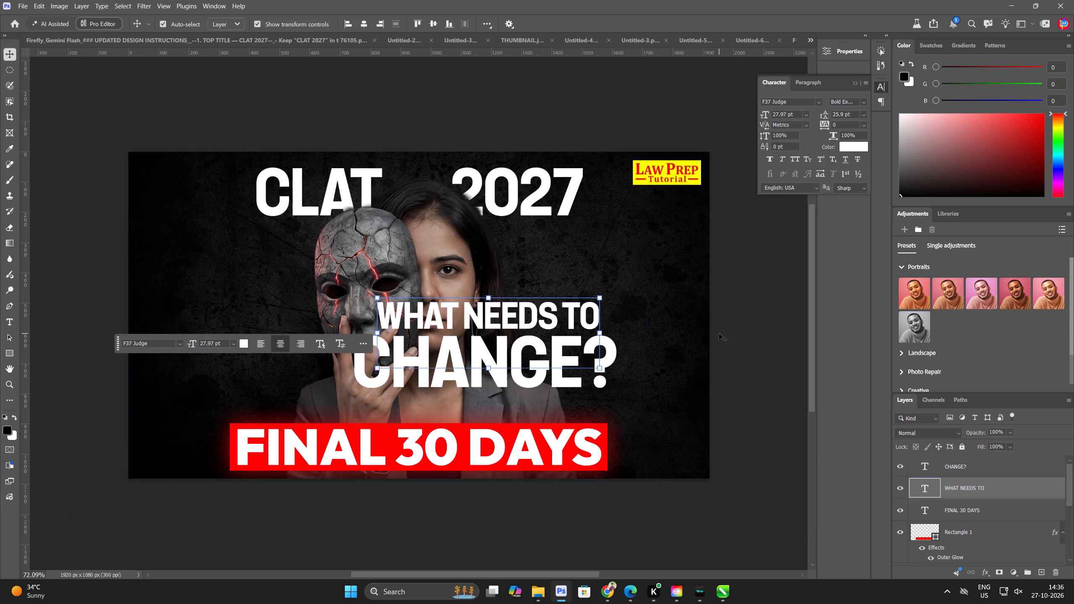
# Scale WHAT NEEDS TO and CHANGE? together to about 55.32% and place them in the empty area left of the stone mask, vertically centred.
pyautogui.keyDown('shift'); pyautogui.click(613, 357); pyautogui.keyUp('shift')
pyautogui.moveTo(619, 347); pyautogui.dragTo(555, 351)
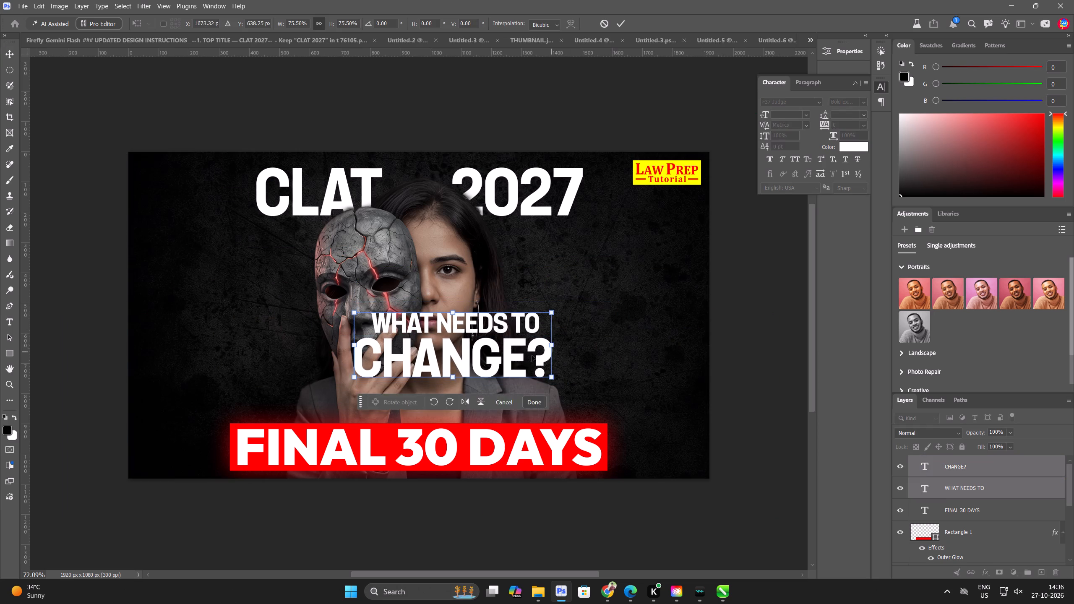
pyautogui.moveTo(522, 355); pyautogui.dragTo(298, 319)
pyautogui.moveTo(329, 312); pyautogui.dragTo(285, 311)
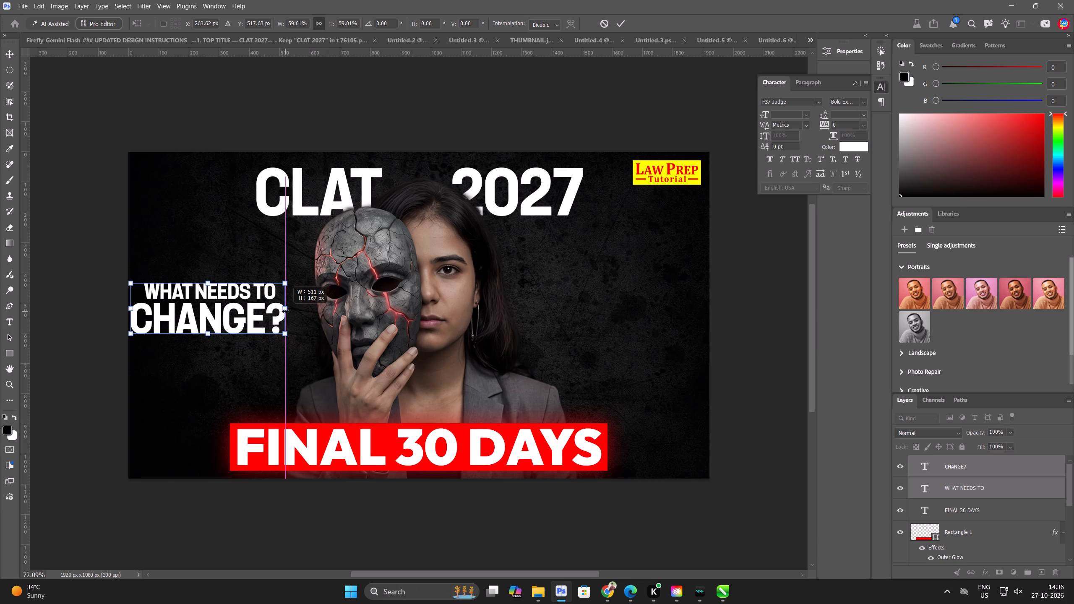
pyautogui.moveTo(285, 311); pyautogui.dragTo(285, 311)
pyautogui.moveTo(267, 311); pyautogui.dragTo(277, 317)
pyautogui.moveTo(301, 311); pyautogui.dragTo(300, 312)
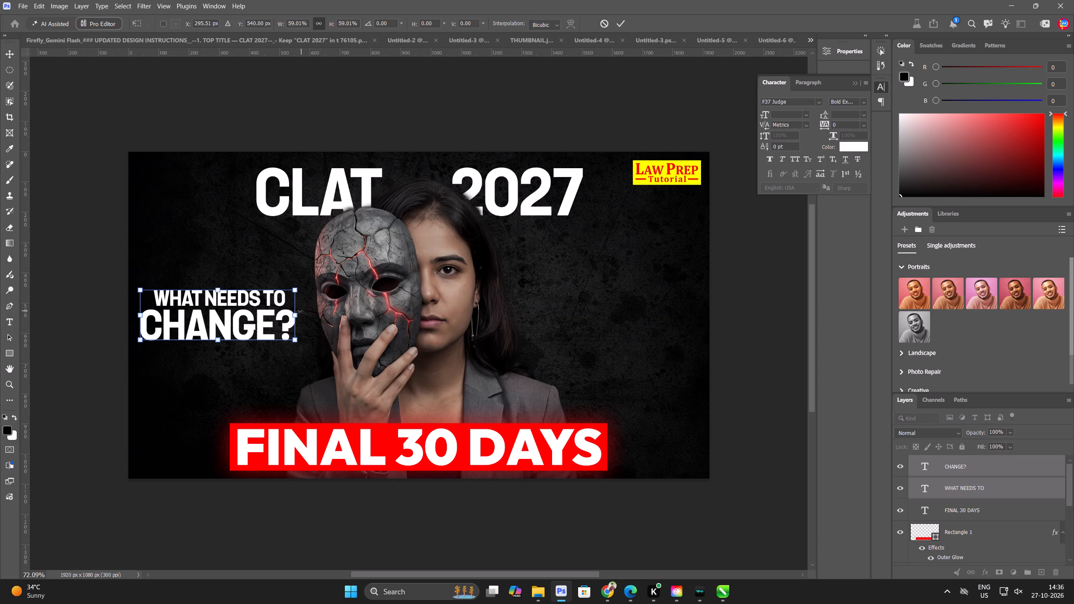
pyautogui.moveTo(300, 312); pyautogui.dragTo(292, 314)
pyautogui.click(282, 314)
pyautogui.moveTo(265, 315); pyautogui.dragTo(272, 315)
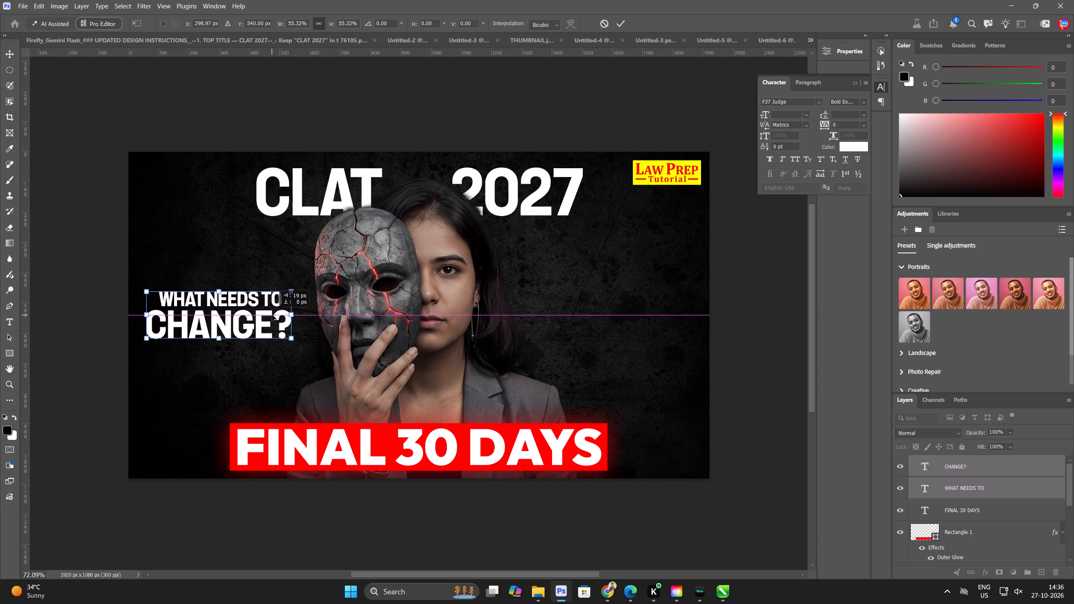
pyautogui.moveTo(272, 315); pyautogui.dragTo(275, 315)
pyautogui.click(616, 25)
# Switch to the ChatGPT conversation in the browser that holds the stone-mask image prompt.
pyautogui.hotkey('alt', 'Tab')
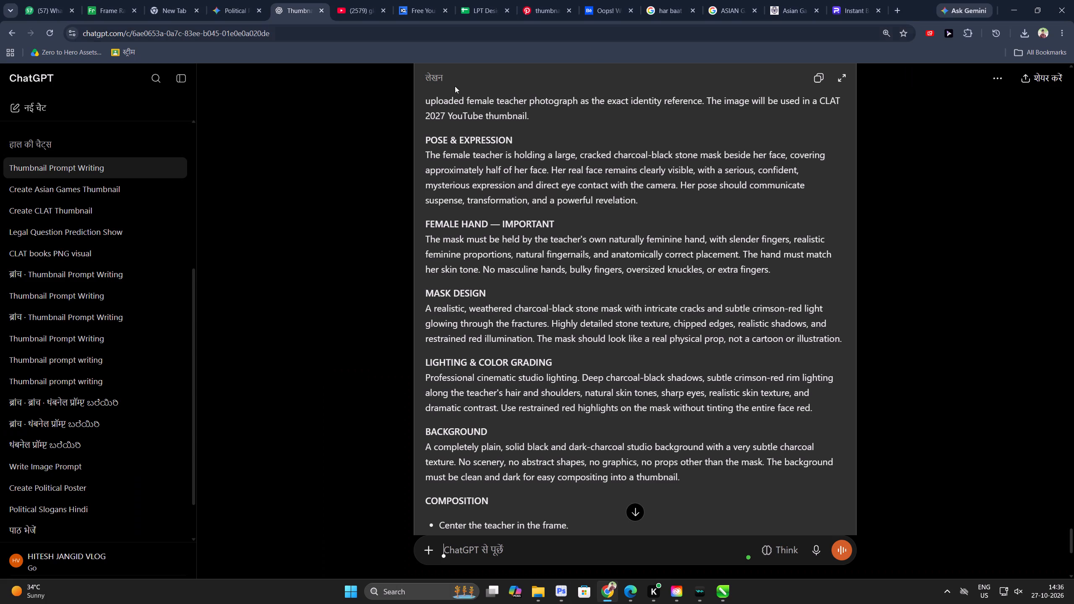
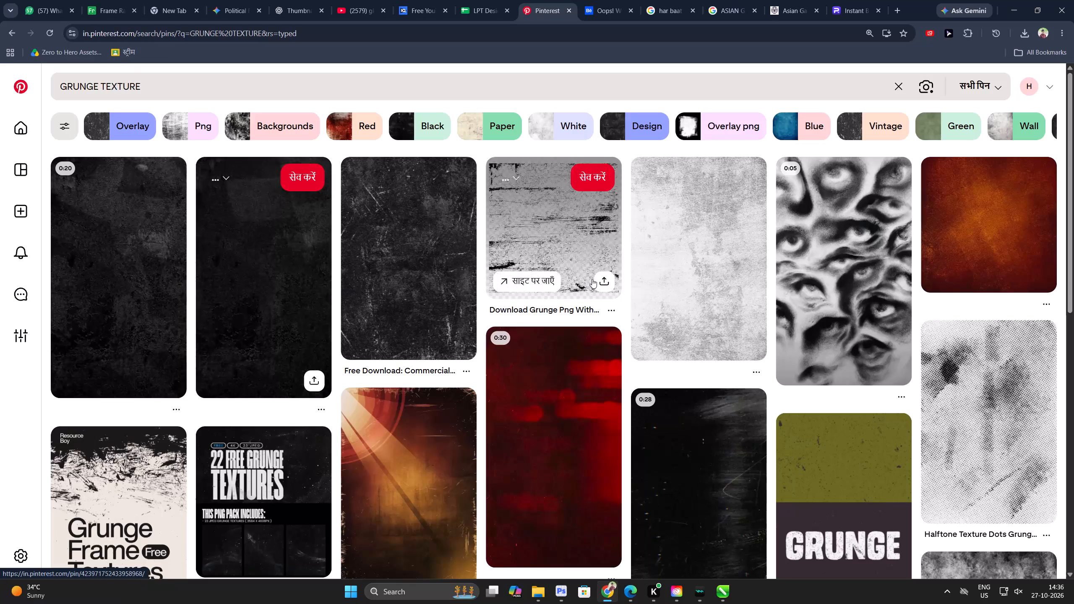
# Copy the light grey scratched grunge texture image from the Pinterest results.
pyautogui.click(678, 276)
pyautogui.rightClick(228, 254)
pyautogui.click(260, 298)
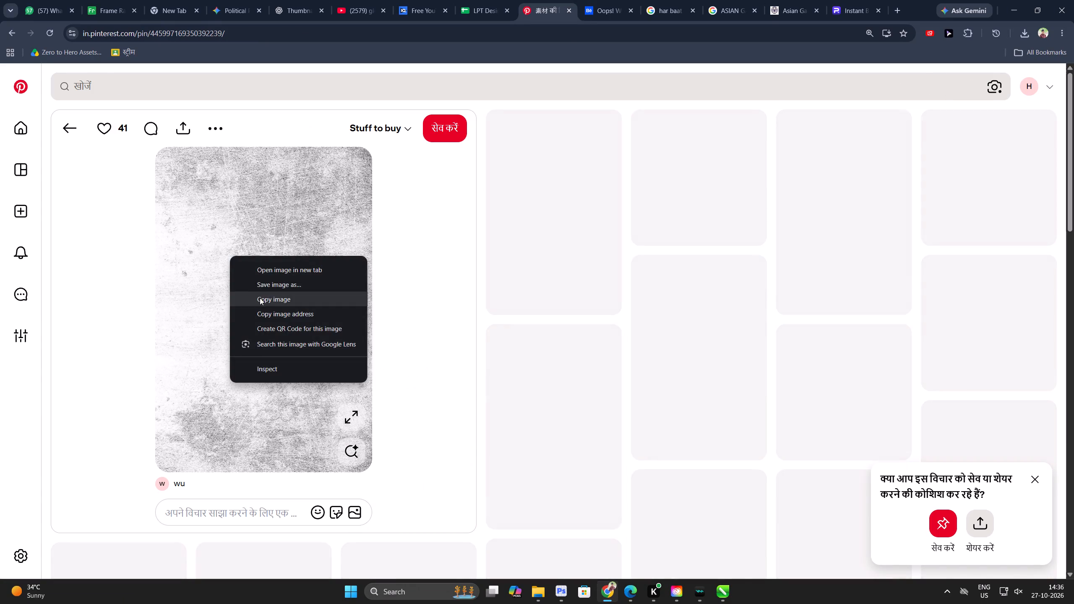
# Switch to Photoshop, paste the grunge texture directly above the CHANGE? text layer and clip it to that text.
pyautogui.hotkey('alt', 'Tab')
pyautogui.click(238, 323)
pyautogui.click(71, 350)
pyautogui.click(193, 325)
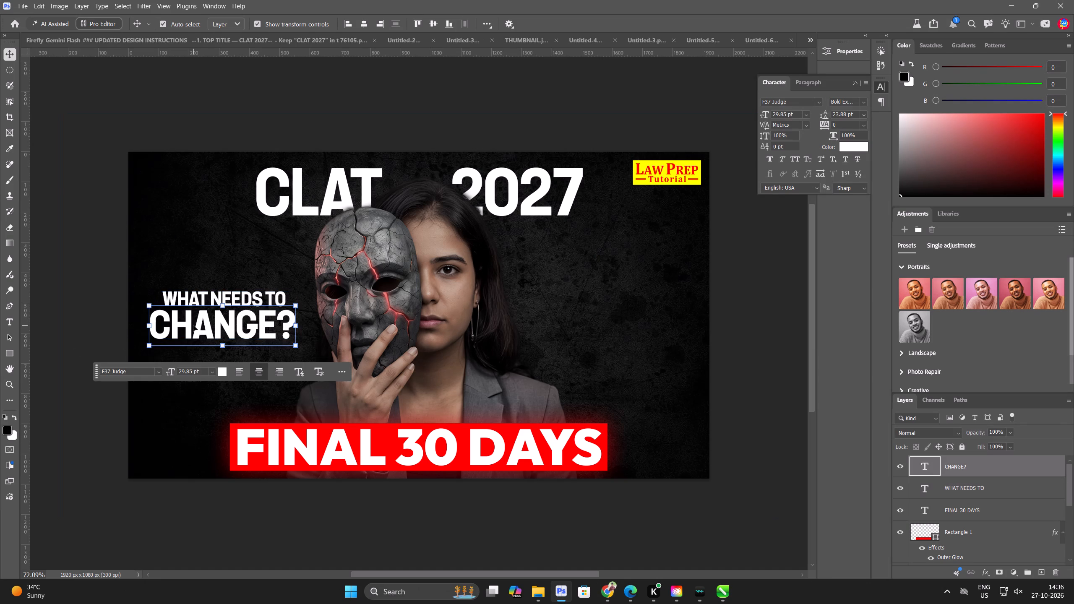
pyautogui.hotkey('ctrl', 'v')
pyautogui.hotkey('ctrl', 'alt', 'g')
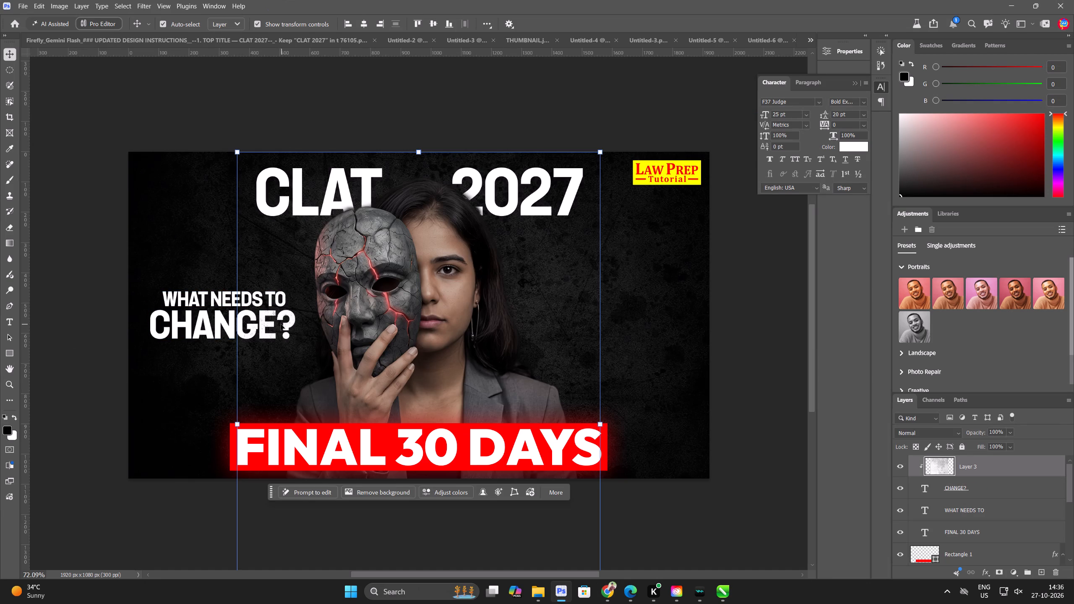
# Move the clipped grunge texture to the canvas's left edge so that it covers all of CHANGE?.
pyautogui.moveTo(265, 325); pyautogui.dragTo(119, 331)
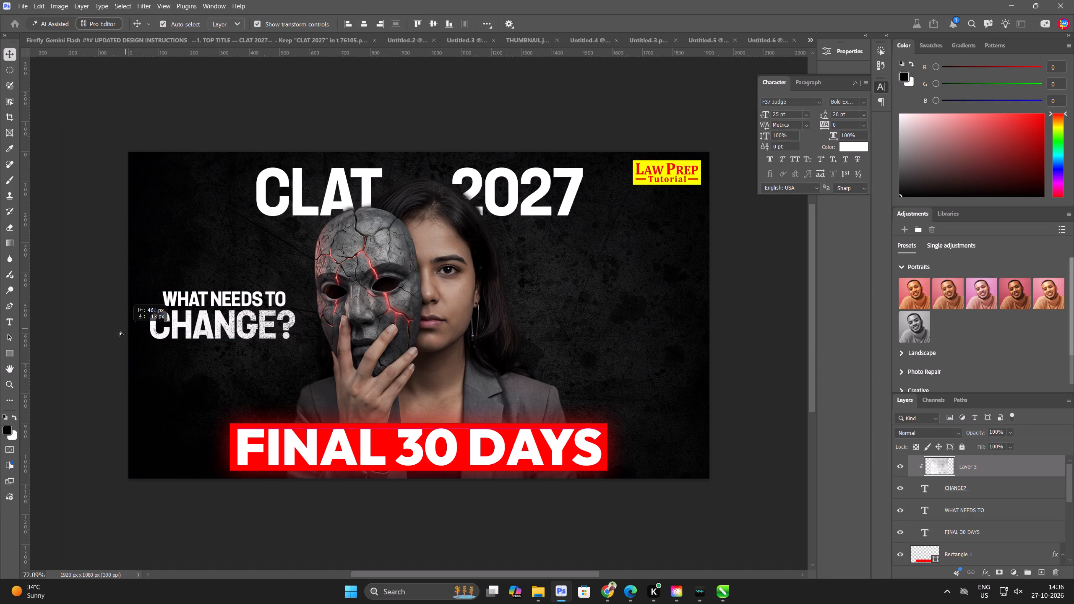
pyautogui.moveTo(119, 331); pyautogui.dragTo(158, 307)
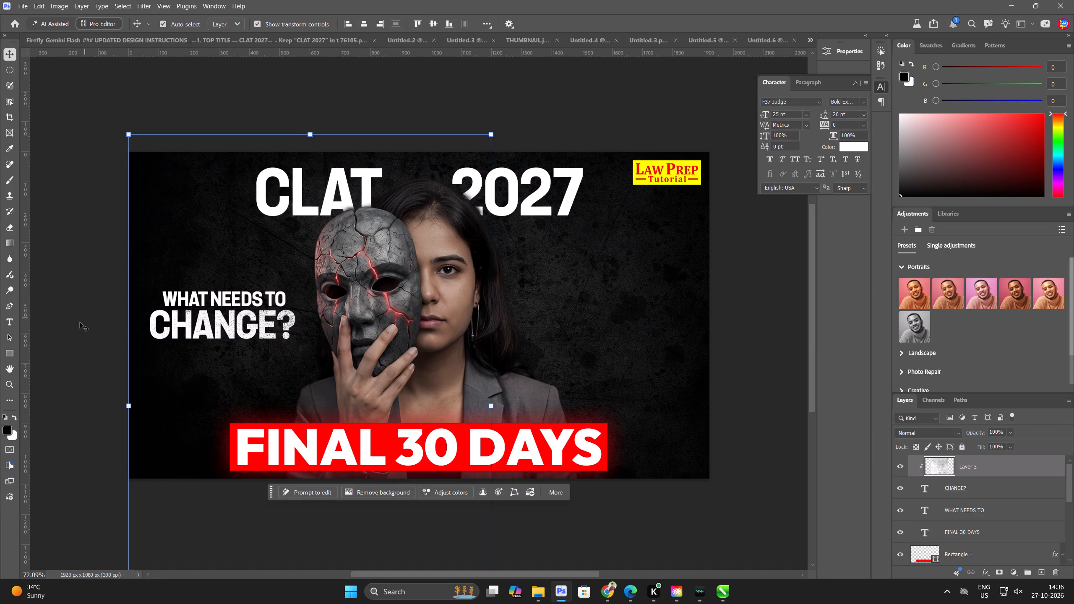
pyautogui.click(78, 325)
pyautogui.scroll(14, 323, 211)
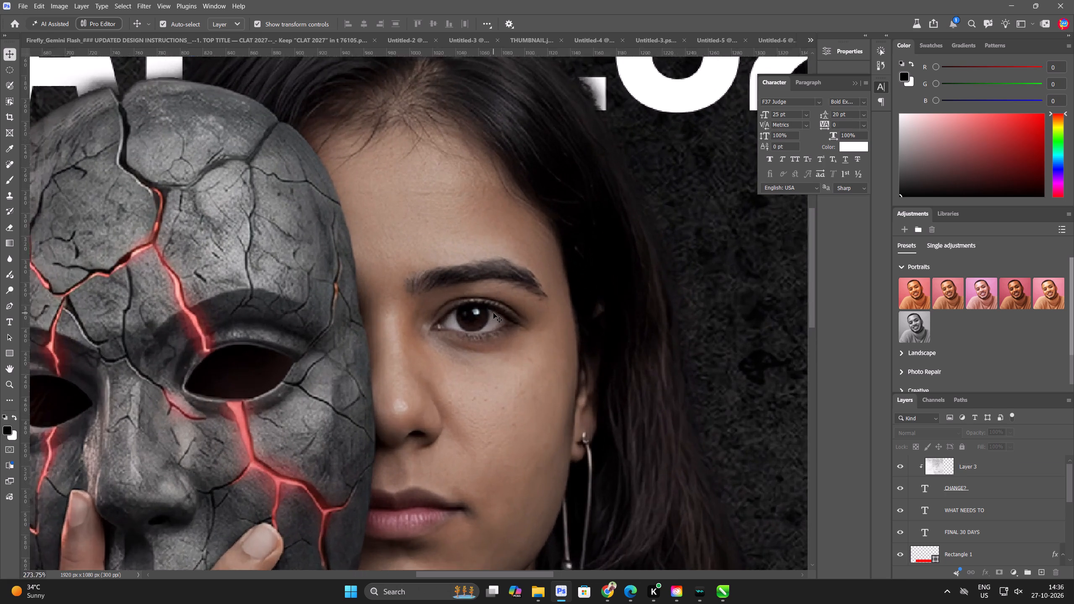
pyautogui.scroll(5, 493, 313)
pyautogui.scroll(-20, 476, 297)
pyautogui.scroll(-4, 476, 297)
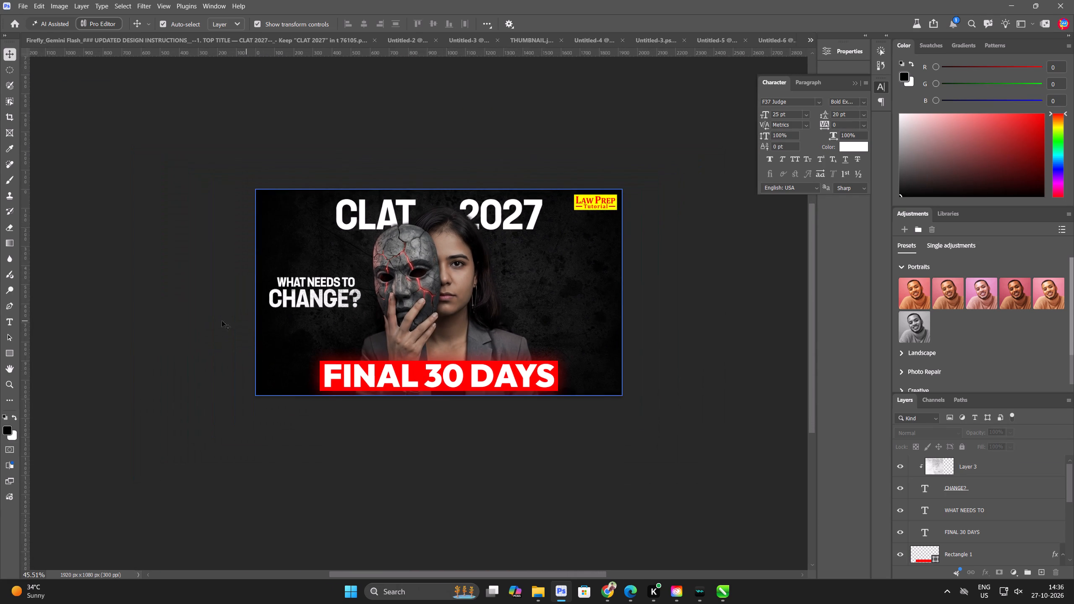
pyautogui.click(208, 320)
# Return to Pinterest and copy the related beige newsprint grunge texture image.
pyautogui.click(599, 580)
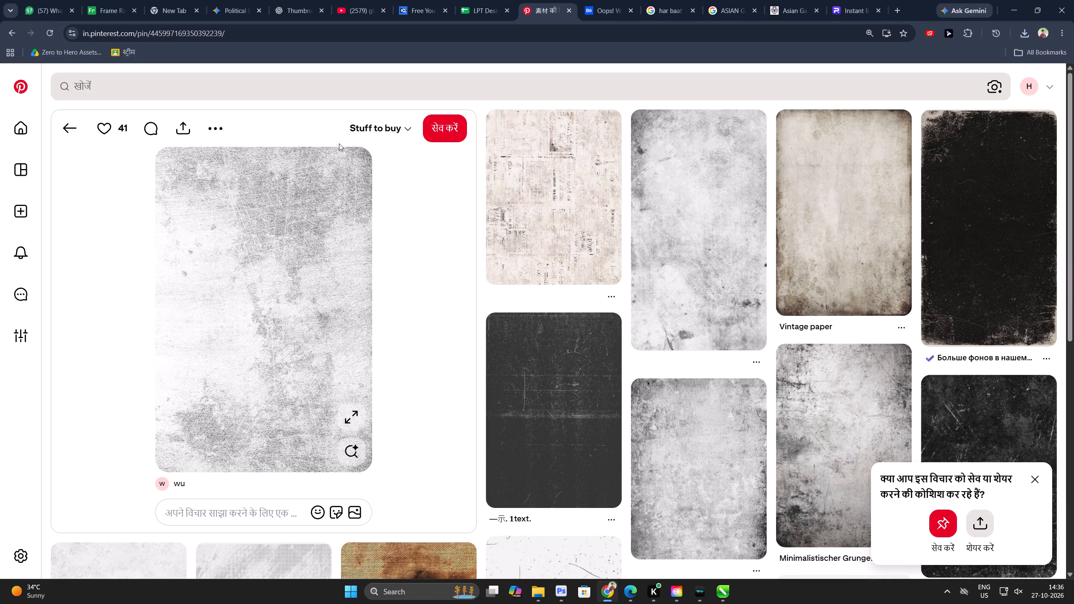
pyautogui.click(560, 227)
pyautogui.rightClick(344, 208)
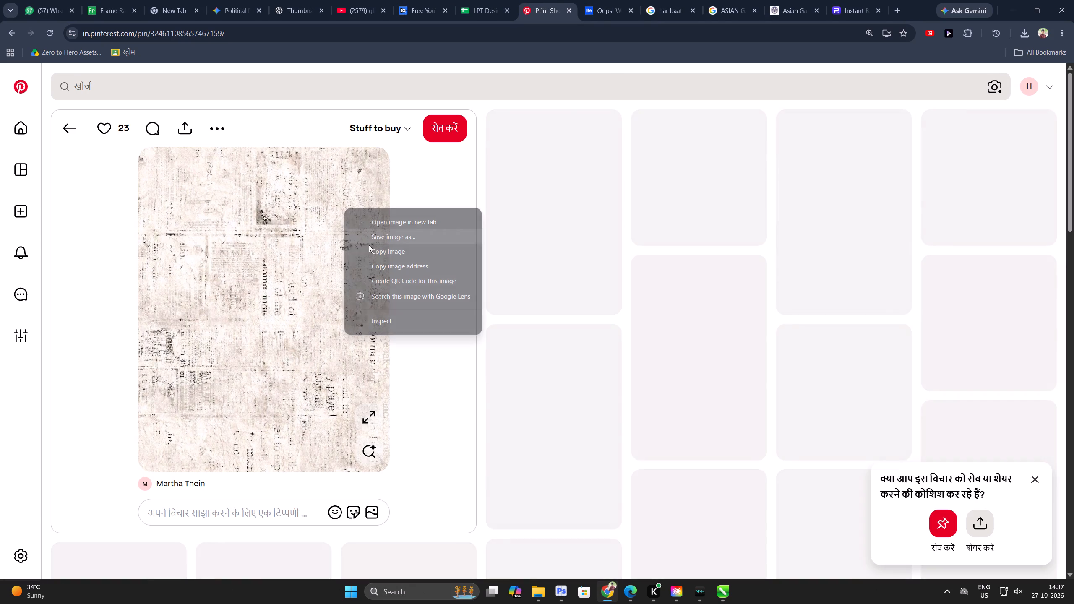
pyautogui.click(393, 257)
# Paste the newsprint texture into the Photoshop thumbnail, scale it to about 259.43% and position it over the whole canvas.
pyautogui.hotkey('alt', 'Tab')
pyautogui.hotkey('ctrl', 'v')
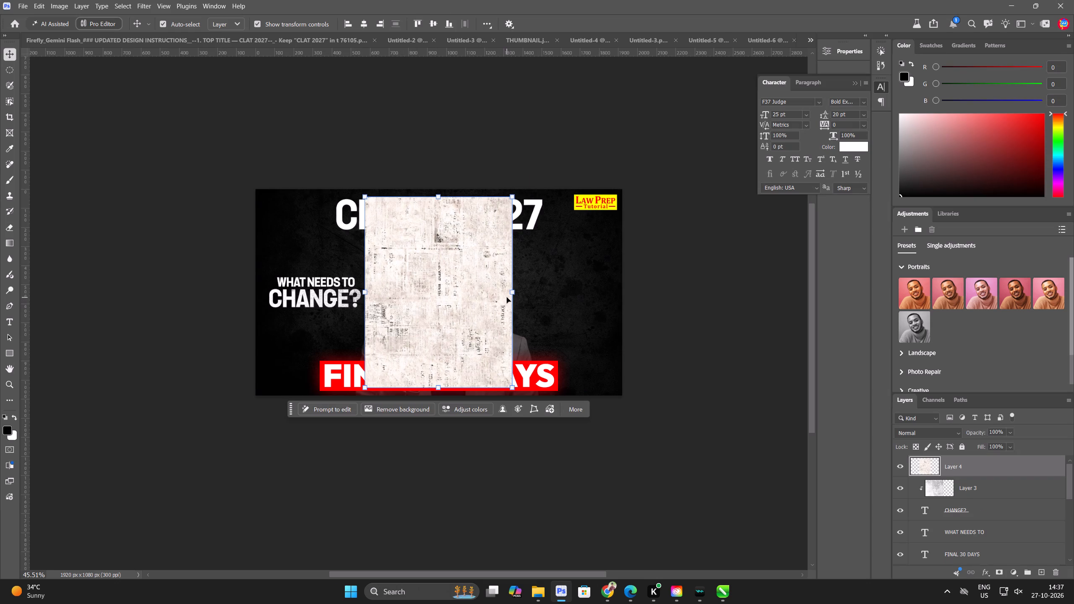
pyautogui.moveTo(515, 294); pyautogui.dragTo(751, 318)
pyautogui.moveTo(646, 320); pyautogui.dragTo(509, 343)
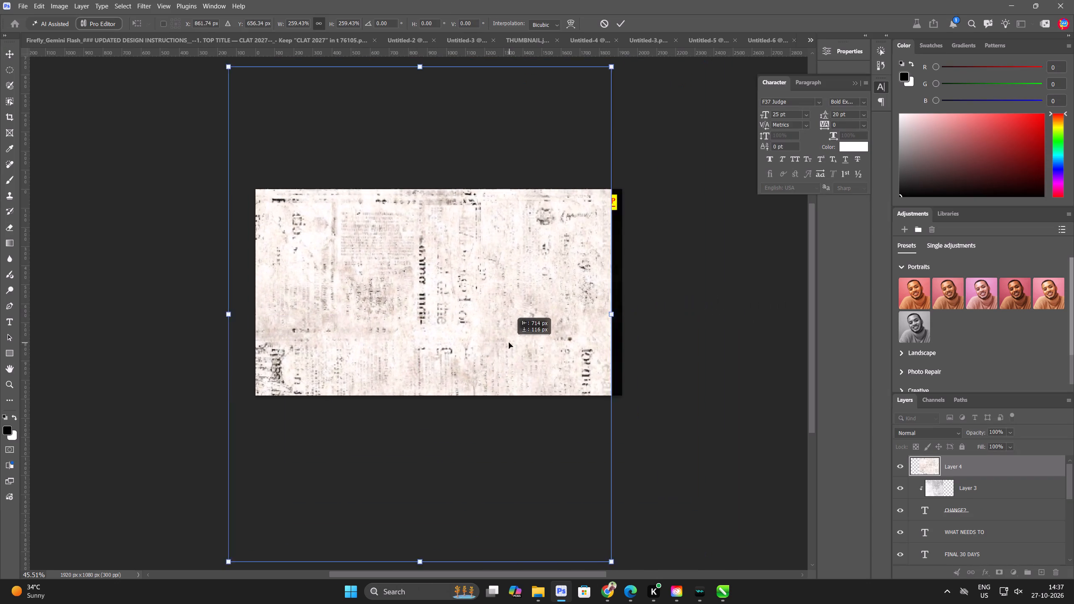
pyautogui.moveTo(509, 343); pyautogui.dragTo(537, 335)
pyautogui.click(617, 23)
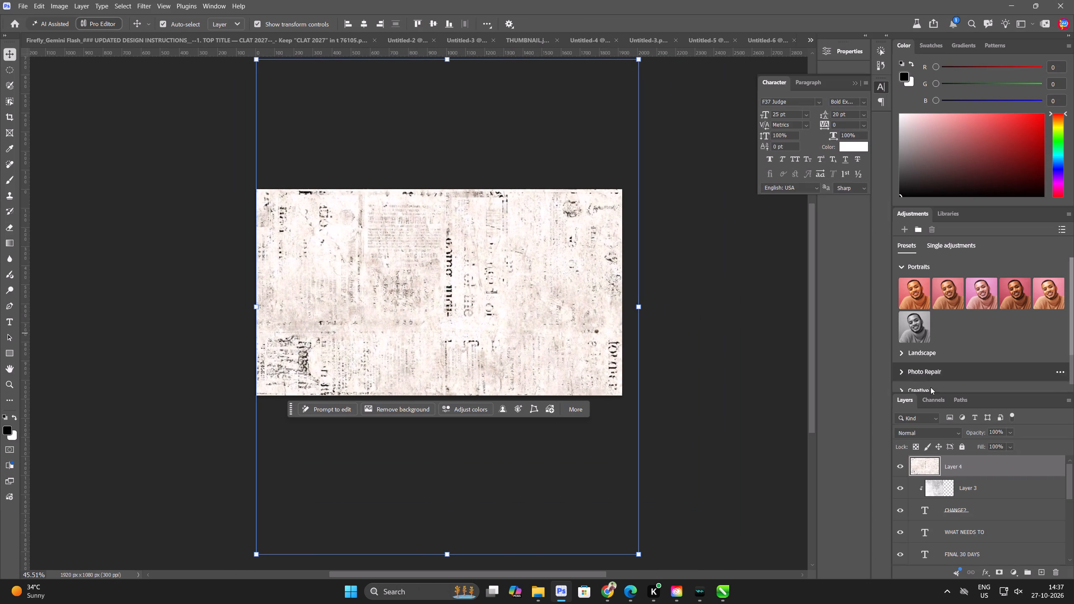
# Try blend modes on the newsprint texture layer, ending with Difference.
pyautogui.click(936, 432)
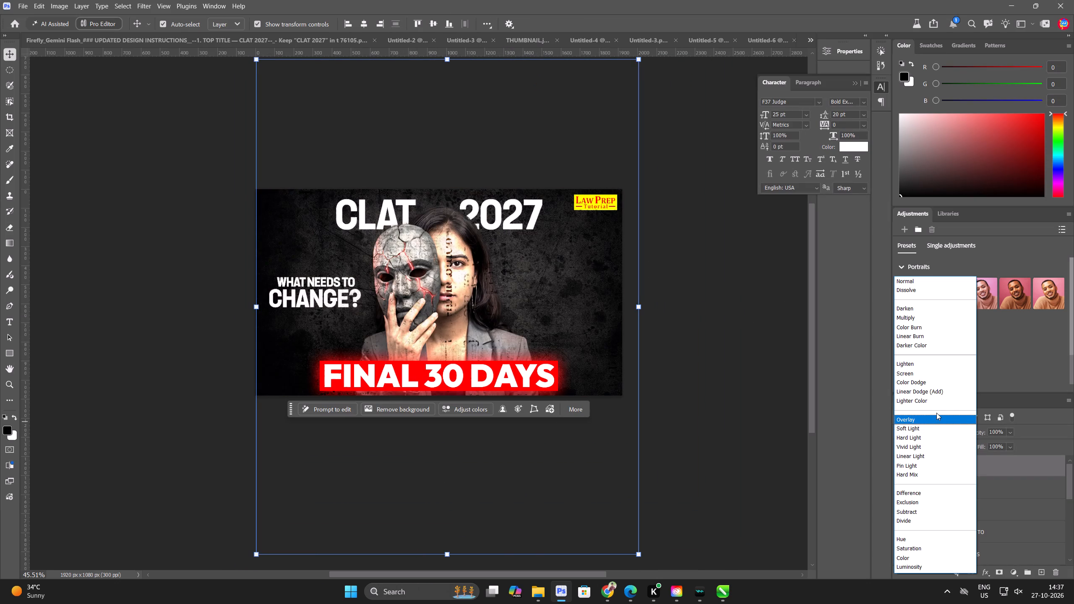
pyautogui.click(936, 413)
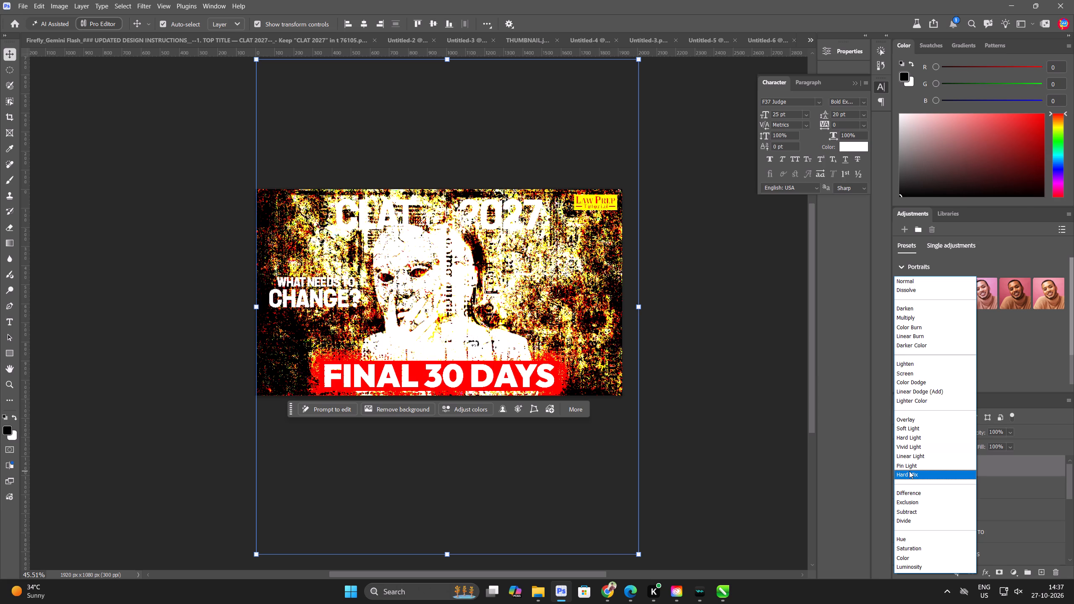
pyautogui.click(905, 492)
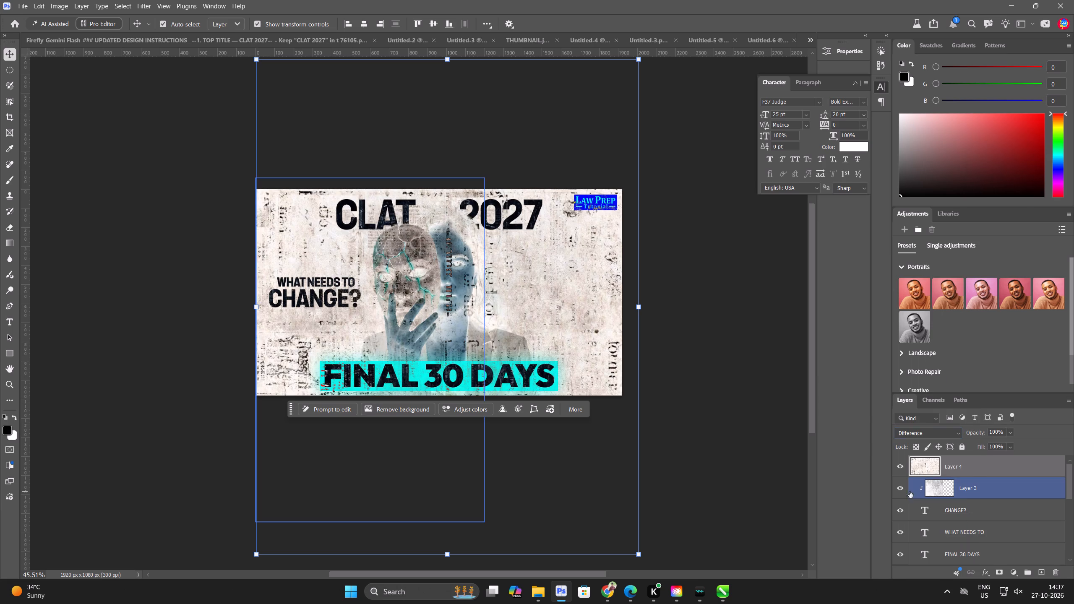
# Move the newsprint texture layer below the CLAT 2027 text, directly above the dark Layer 2 background.
pyautogui.moveTo(954, 463); pyautogui.dragTo(950, 589)
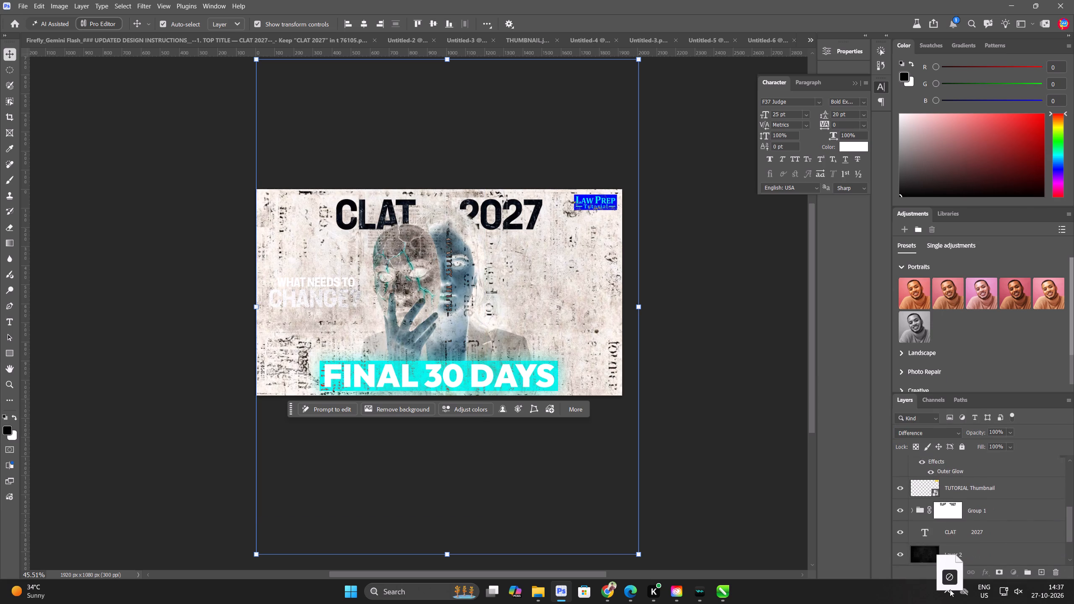
pyautogui.moveTo(950, 589); pyautogui.dragTo(951, 500)
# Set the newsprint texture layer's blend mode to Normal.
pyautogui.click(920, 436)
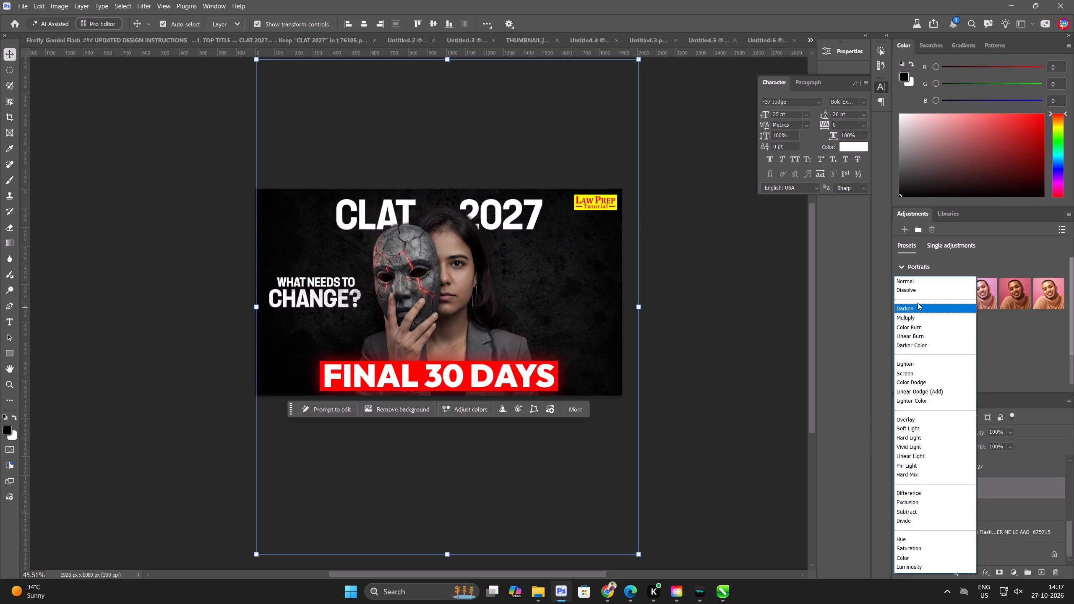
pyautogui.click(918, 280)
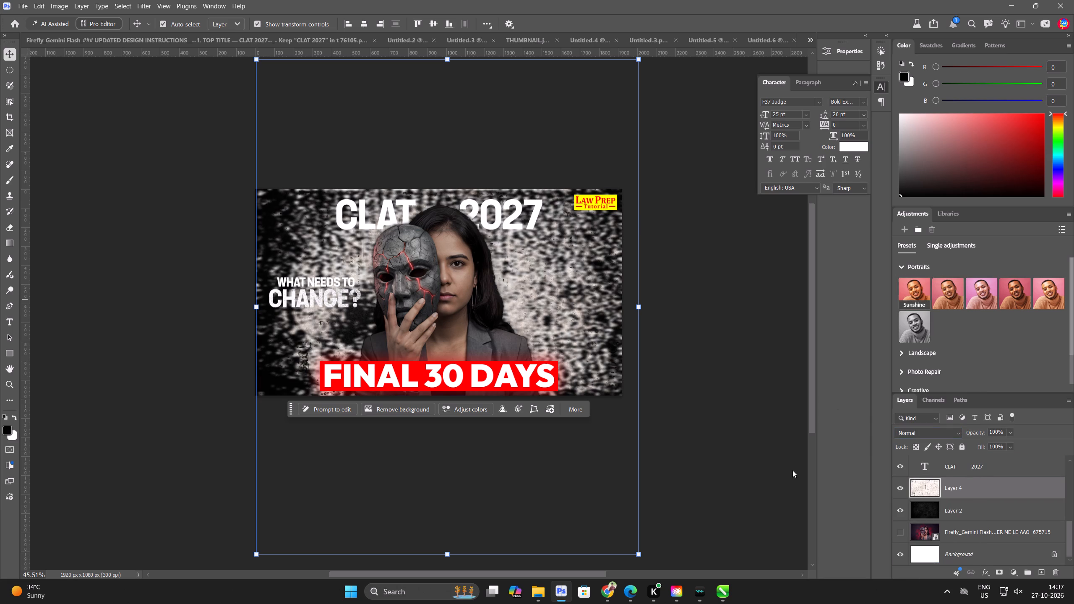
# Expand Group 1, load the woman's outline from Layer 1 as a selection and fill it black on the Harmonized layer's mask.
pyautogui.click(772, 513)
pyautogui.scroll(3, 947, 497)
pyautogui.click(911, 508)
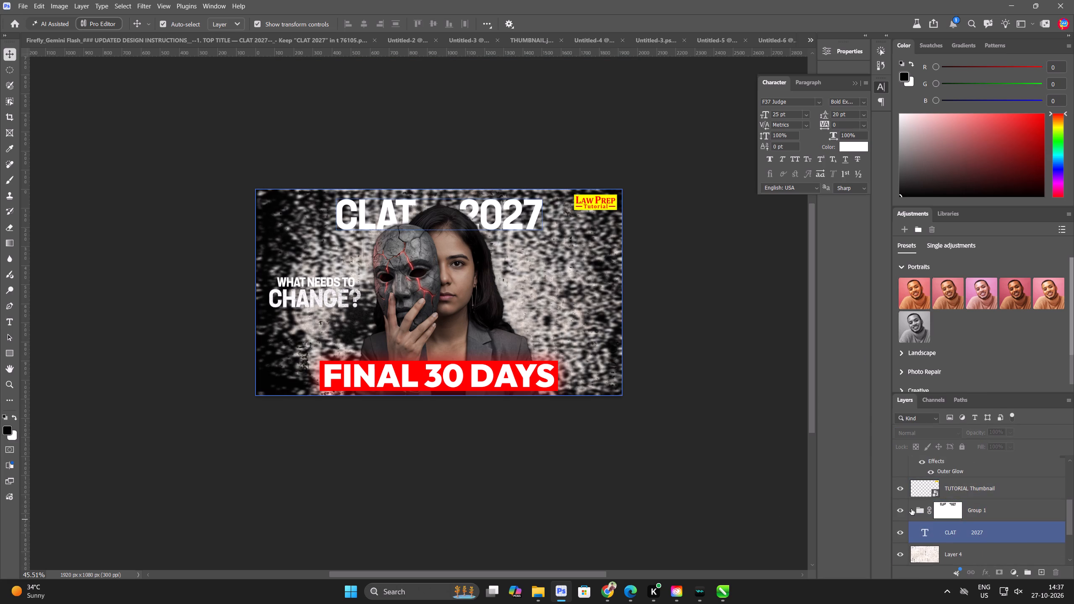
pyautogui.keyDown('ctrl'); pyautogui.click(944, 557); pyautogui.keyUp('ctrl')
pyautogui.click(972, 533)
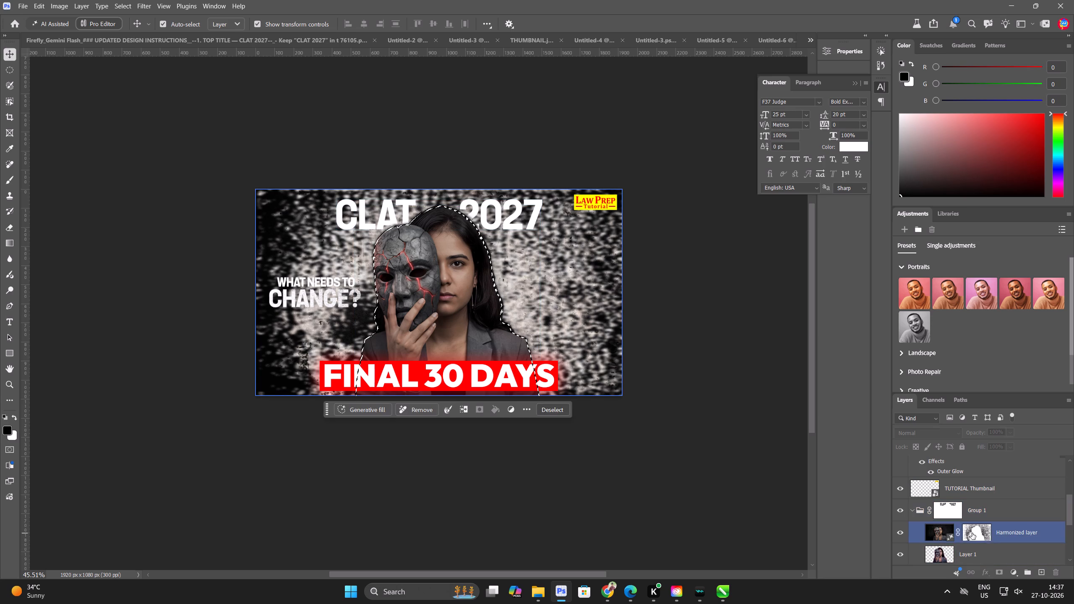
pyautogui.press('Delete')
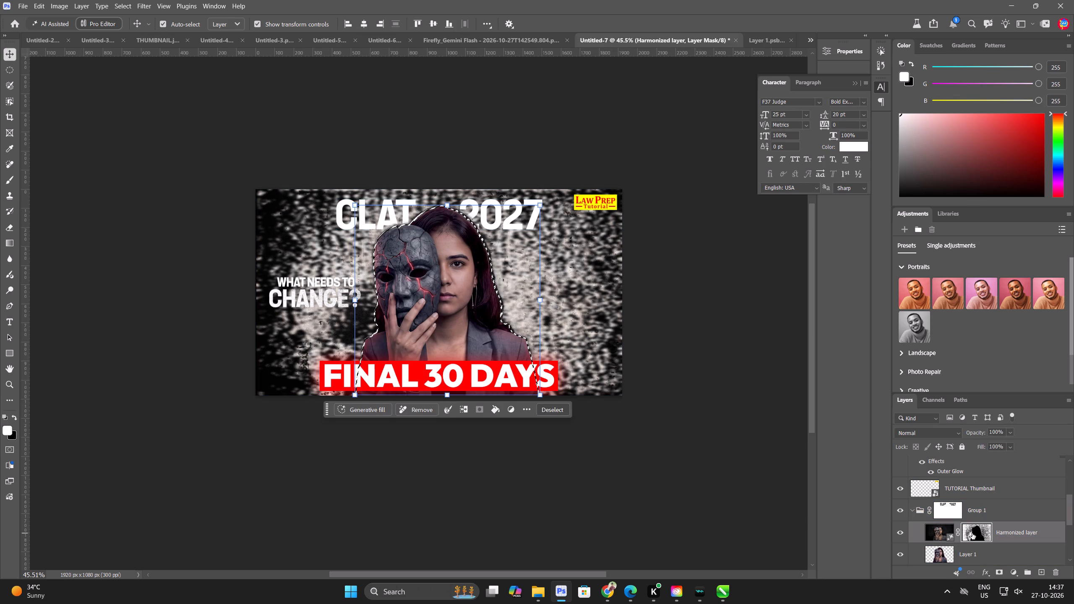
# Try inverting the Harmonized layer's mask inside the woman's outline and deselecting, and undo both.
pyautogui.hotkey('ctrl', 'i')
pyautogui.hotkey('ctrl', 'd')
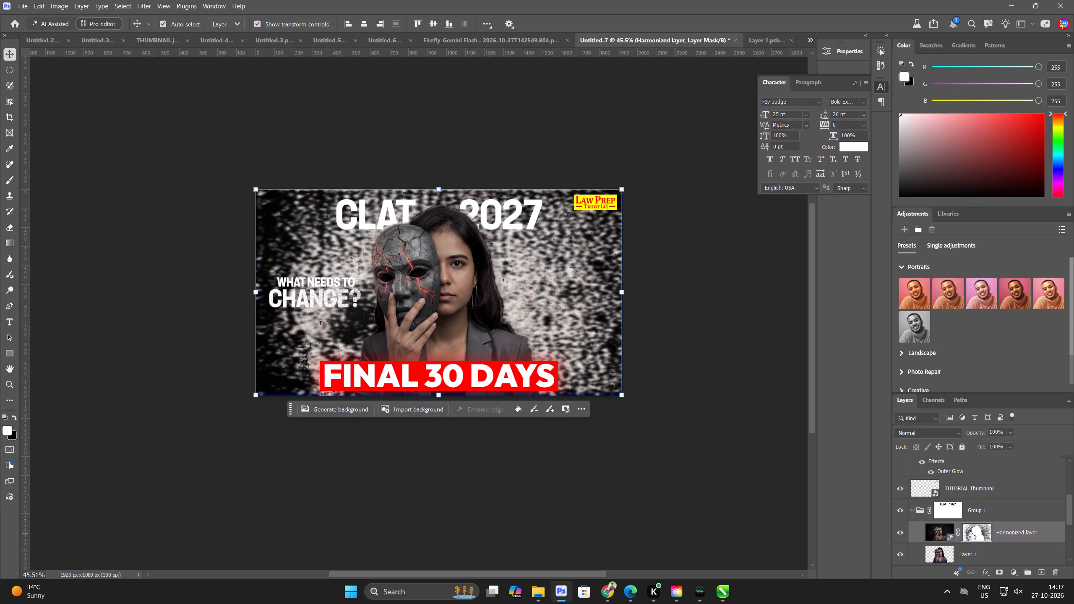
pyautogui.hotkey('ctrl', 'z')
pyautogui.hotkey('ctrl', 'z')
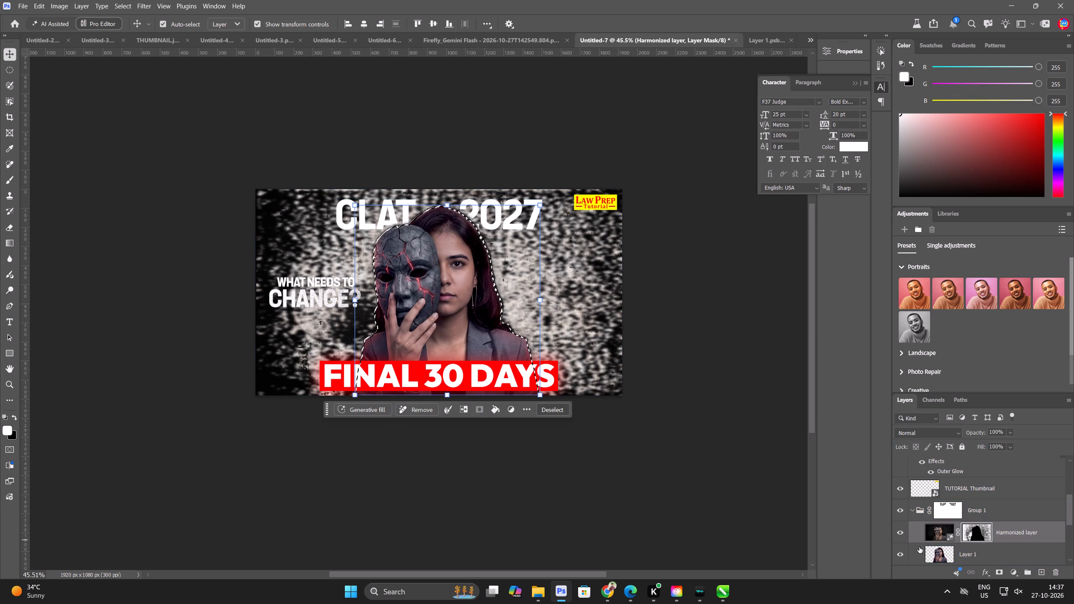
# Select the whole canvas and clip the Harmonized layer to Layer 1 inside Group 1.
pyautogui.keyDown('ctrl'); pyautogui.click(941, 555); pyautogui.keyUp('ctrl')
pyautogui.click(952, 504)
pyautogui.hotkey('ctrl', 'a')
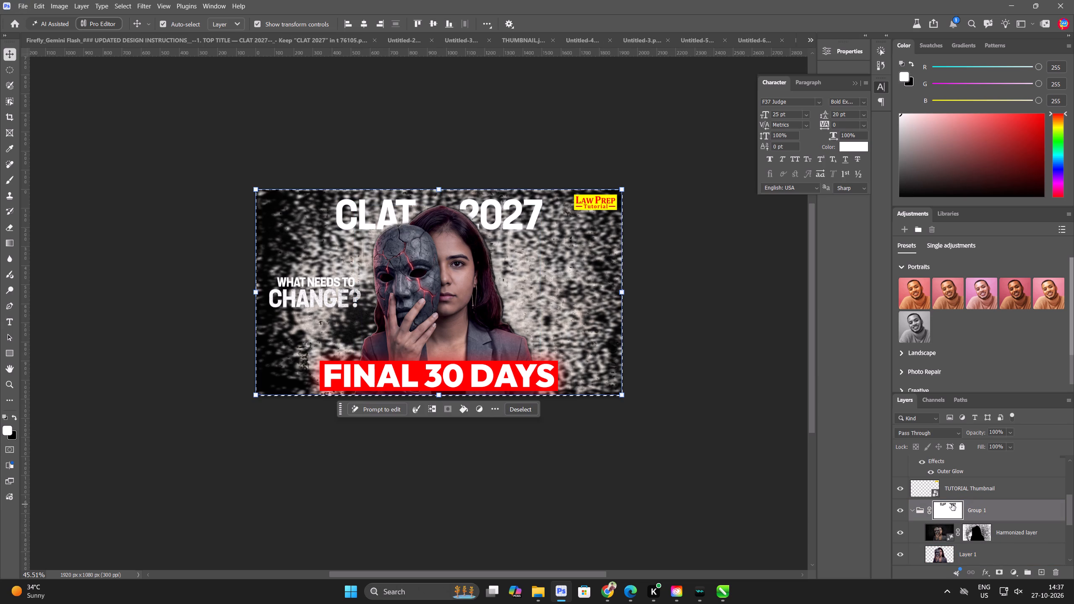
pyautogui.press('d')
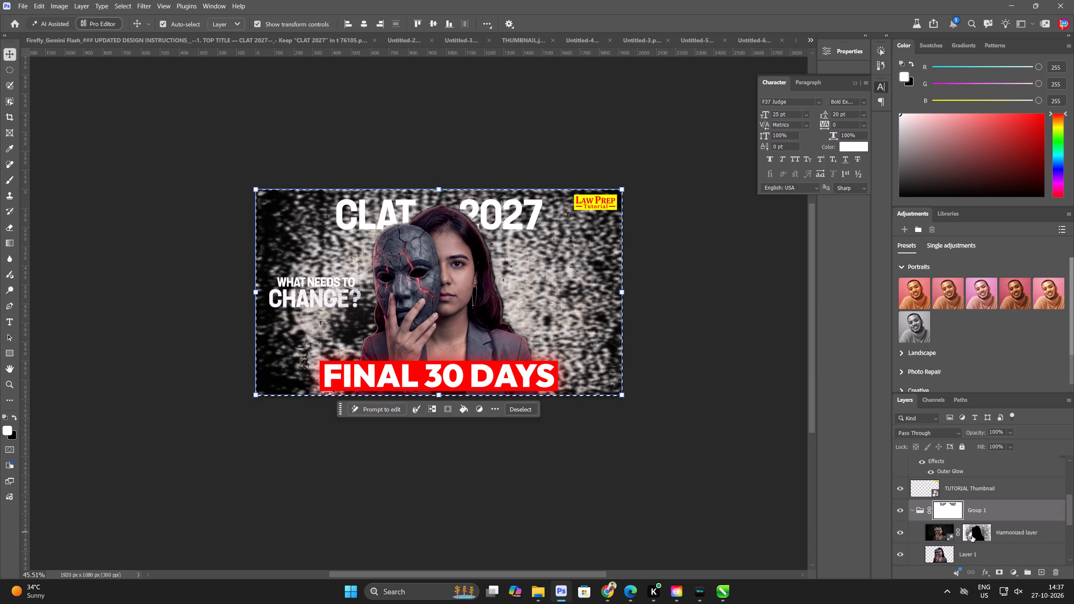
pyautogui.keyDown('alt'); pyautogui.click(993, 542); pyautogui.keyUp('alt')
pyautogui.click(1035, 523)
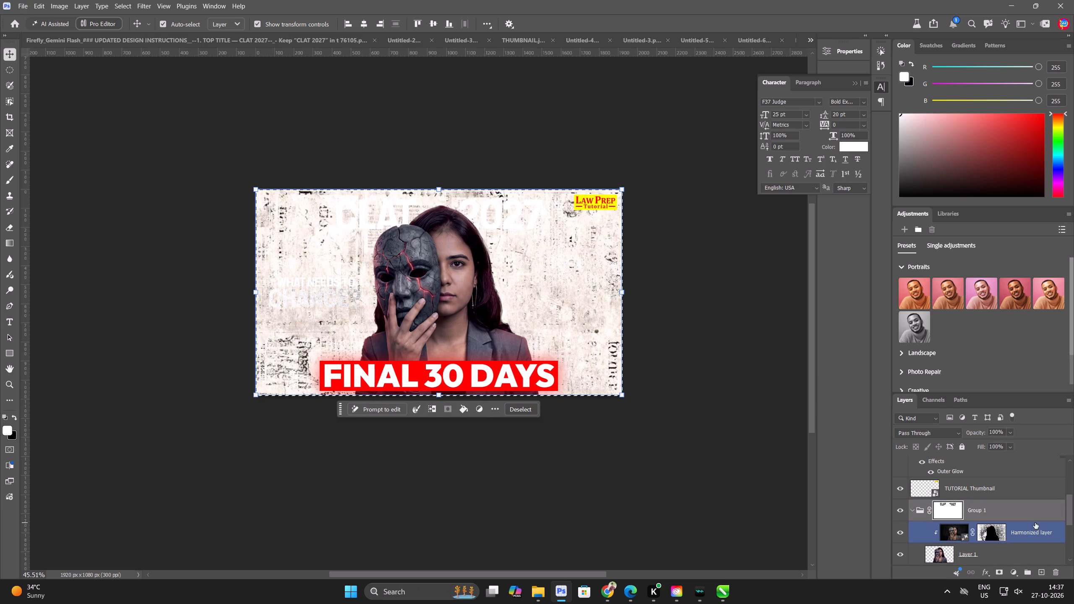
# Ungroup Group 1, leaving the Harmonized layer and Layer 1 as separate layers.
pyautogui.click(993, 512)
pyautogui.hotkey('ctrl', 'shift', 'g')
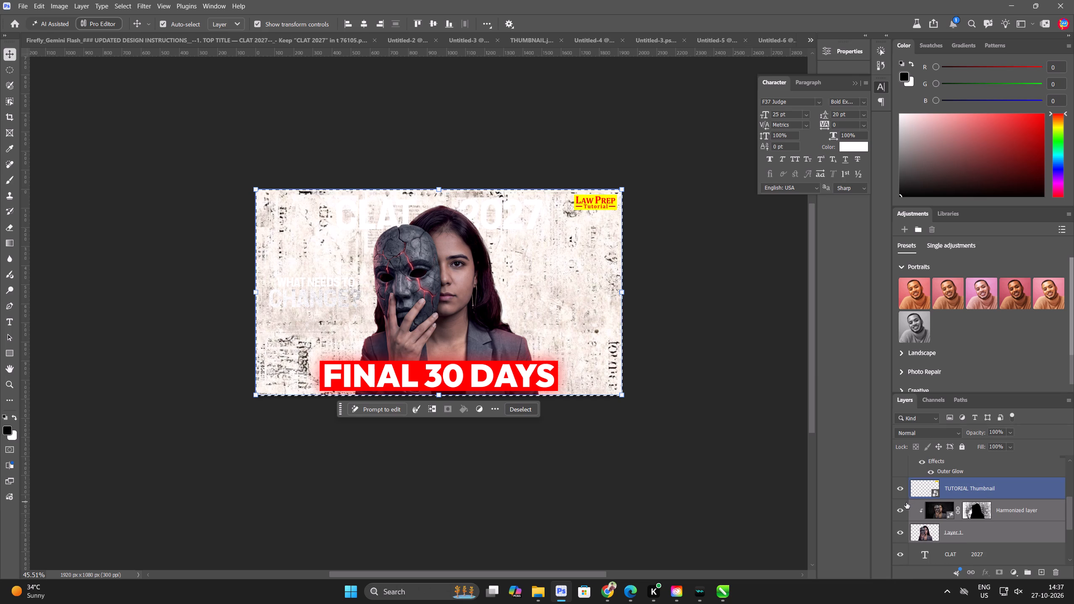
# Invert the Harmonized layer's entire mask.
pyautogui.click(741, 421)
pyautogui.click(976, 508)
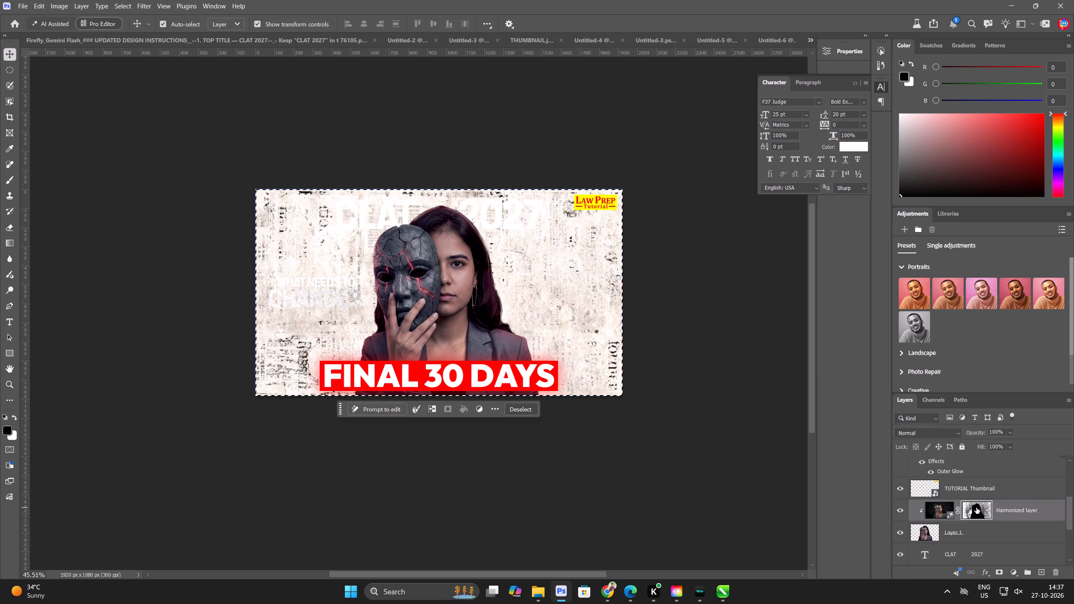
pyautogui.hotkey('ctrl', 'i')
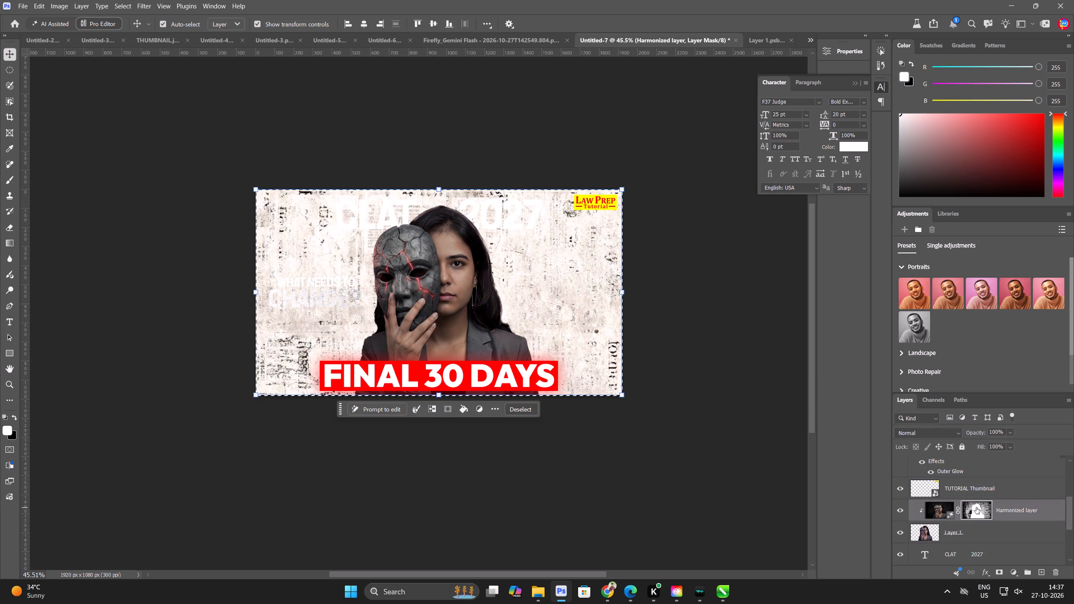
# Hide the newsprint texture in Layer 4 and clear the canvas selection.
pyautogui.scroll(-9, 915, 500)
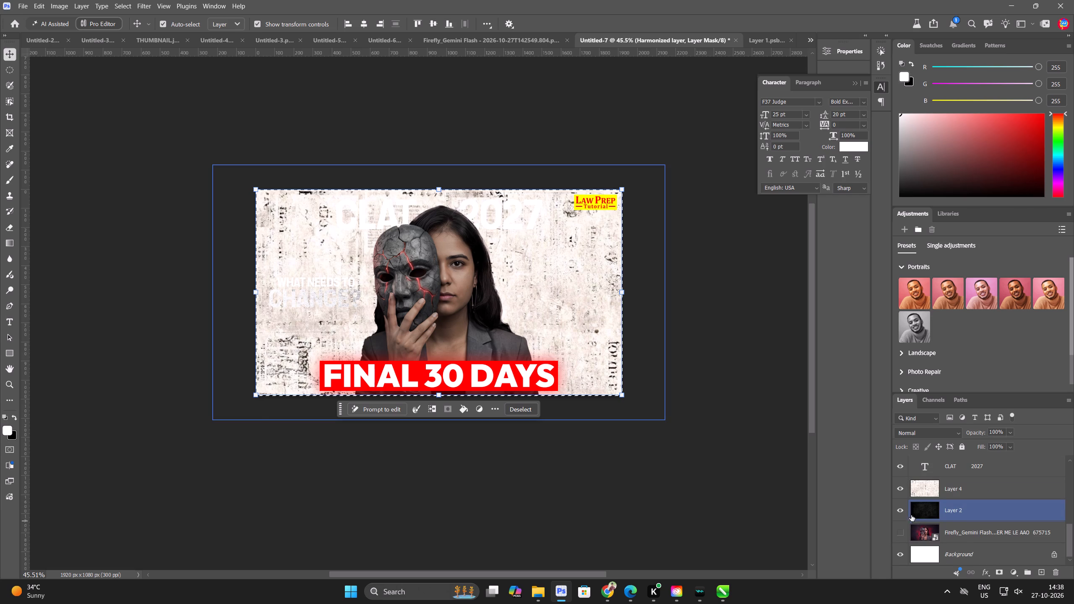
pyautogui.click(897, 482)
pyautogui.hotkey('ctrl', 'd')
pyautogui.click(718, 341)
# Toggle the Harmonized layer's clipping to Layer 1 to compare the effect, and leave it unclipped.
pyautogui.scroll(2, 433, 195)
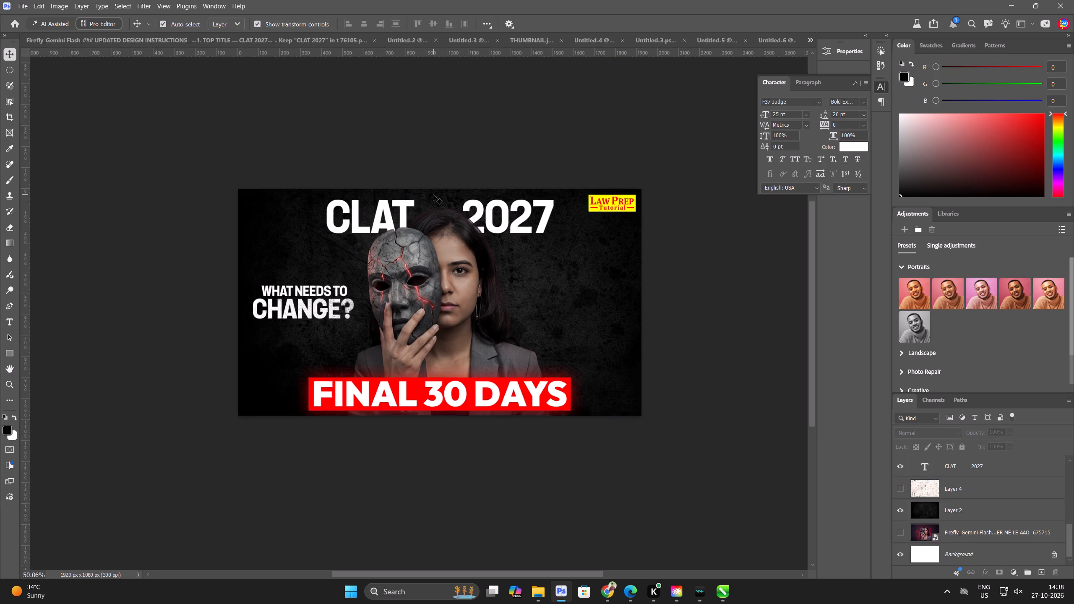
pyautogui.scroll(14, 433, 195)
pyautogui.scroll(-3, 470, 242)
pyautogui.click(470, 244)
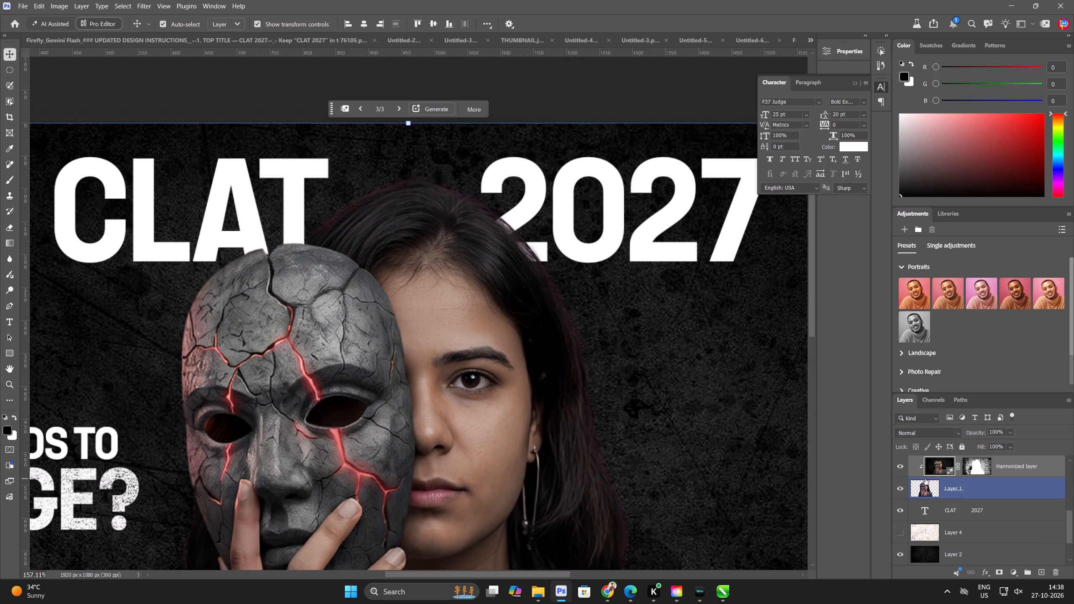
pyautogui.hotkey('ctrl', 'alt', 'g')
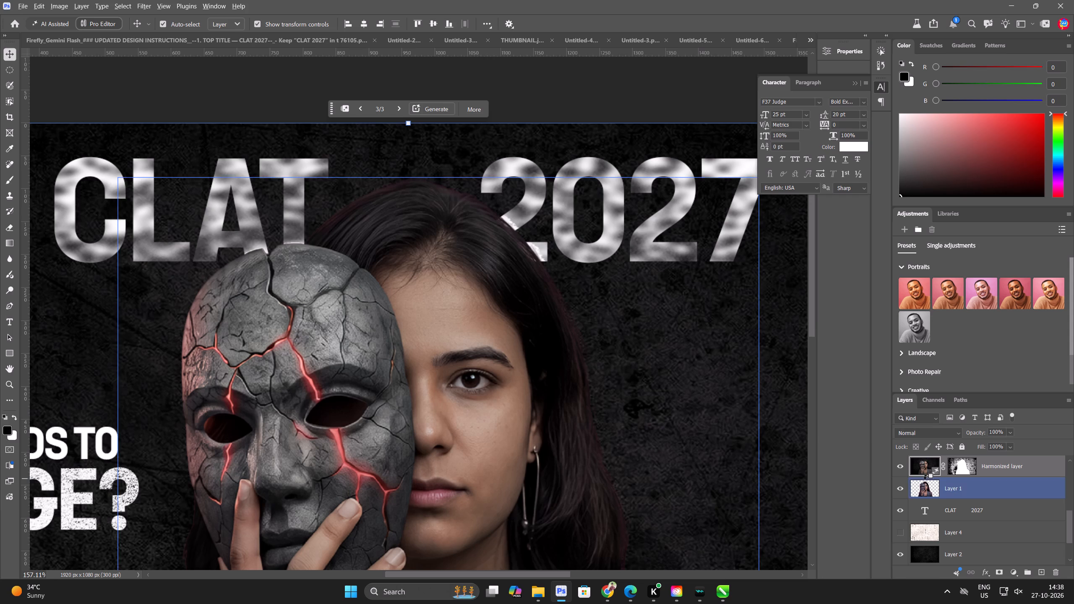
pyautogui.hotkey('ctrl', 'alt', 'g')
pyautogui.hotkey('ctrl', 'alt', 'g')
pyautogui.hotkey('ctrl', 'alt', 'g')
pyautogui.hotkey('ctrl', 'alt', 'g')
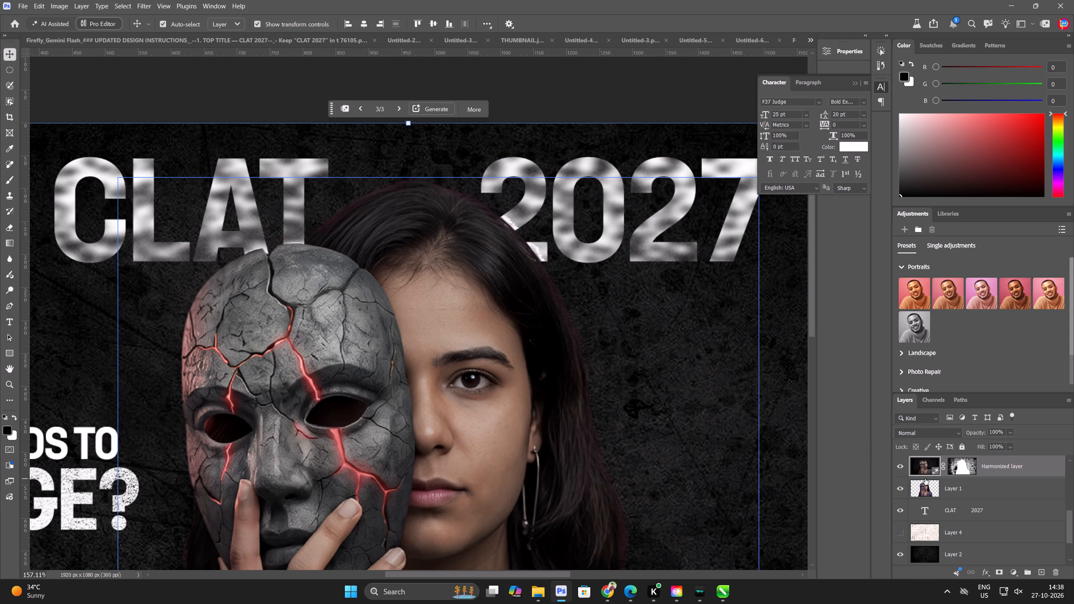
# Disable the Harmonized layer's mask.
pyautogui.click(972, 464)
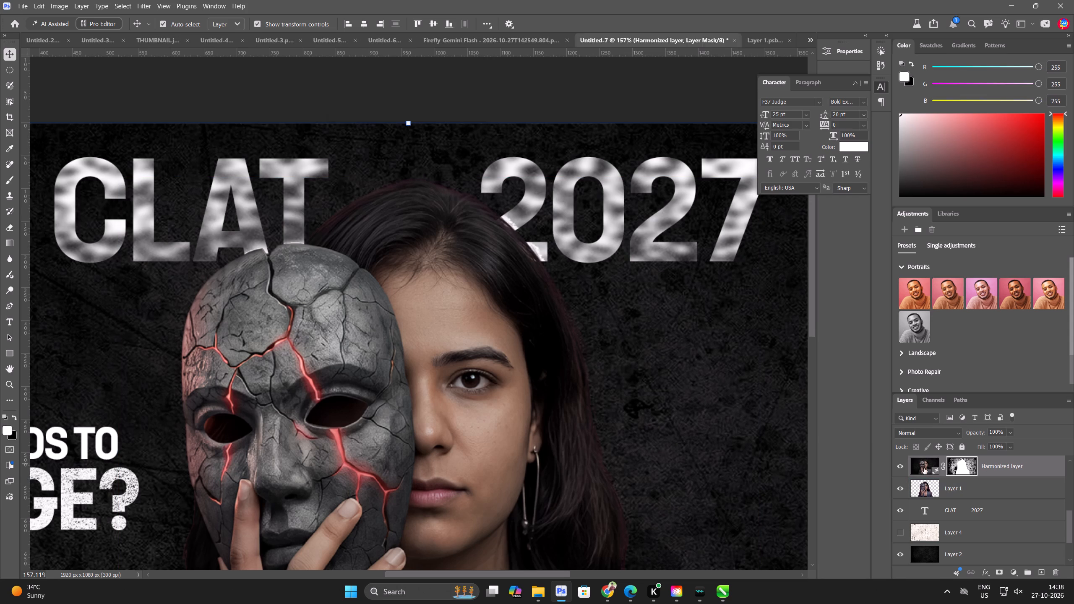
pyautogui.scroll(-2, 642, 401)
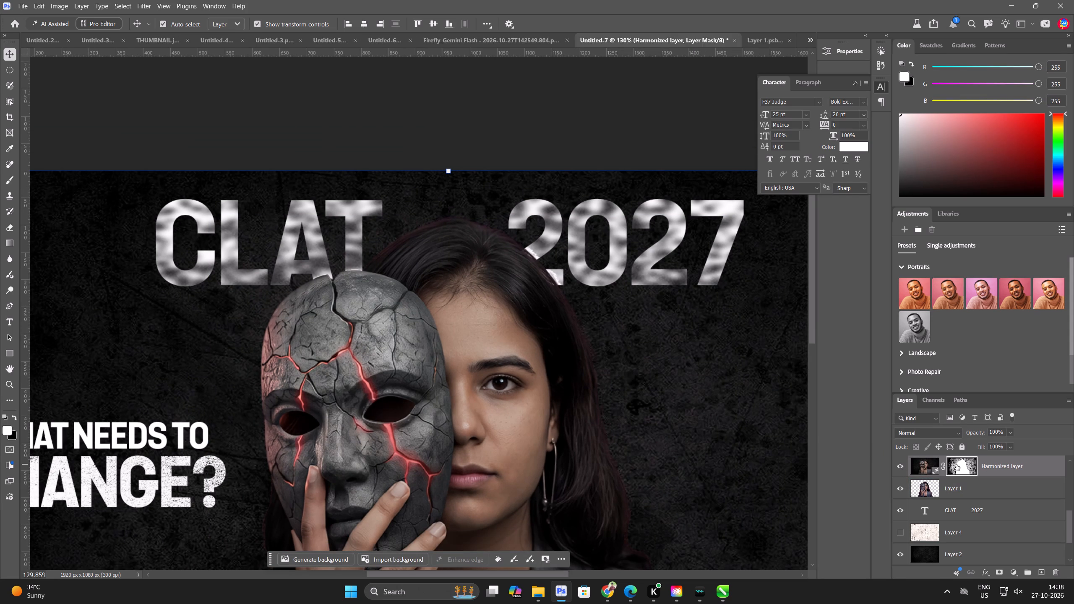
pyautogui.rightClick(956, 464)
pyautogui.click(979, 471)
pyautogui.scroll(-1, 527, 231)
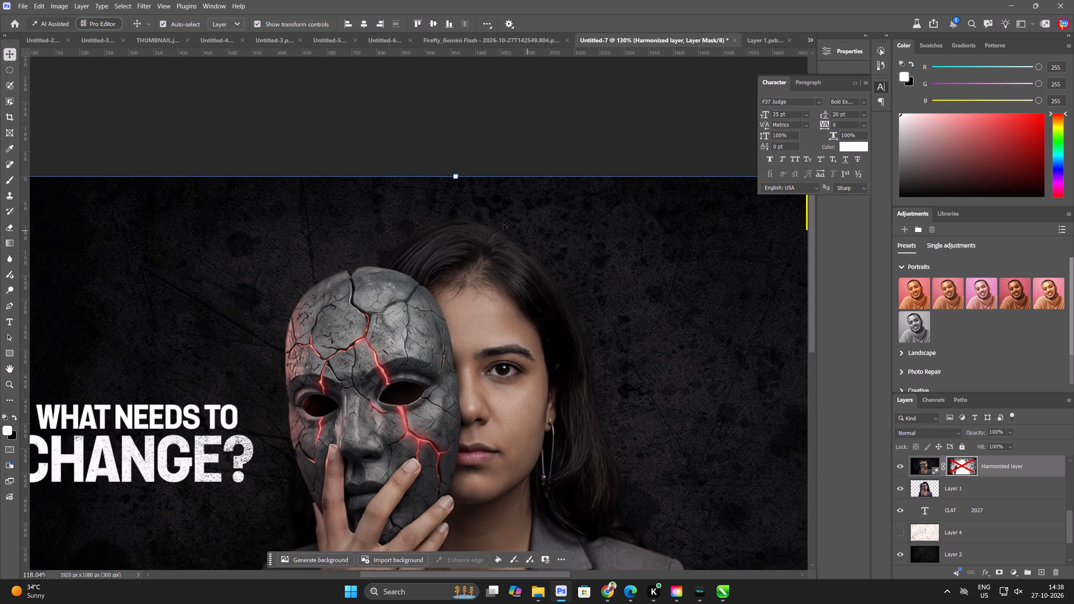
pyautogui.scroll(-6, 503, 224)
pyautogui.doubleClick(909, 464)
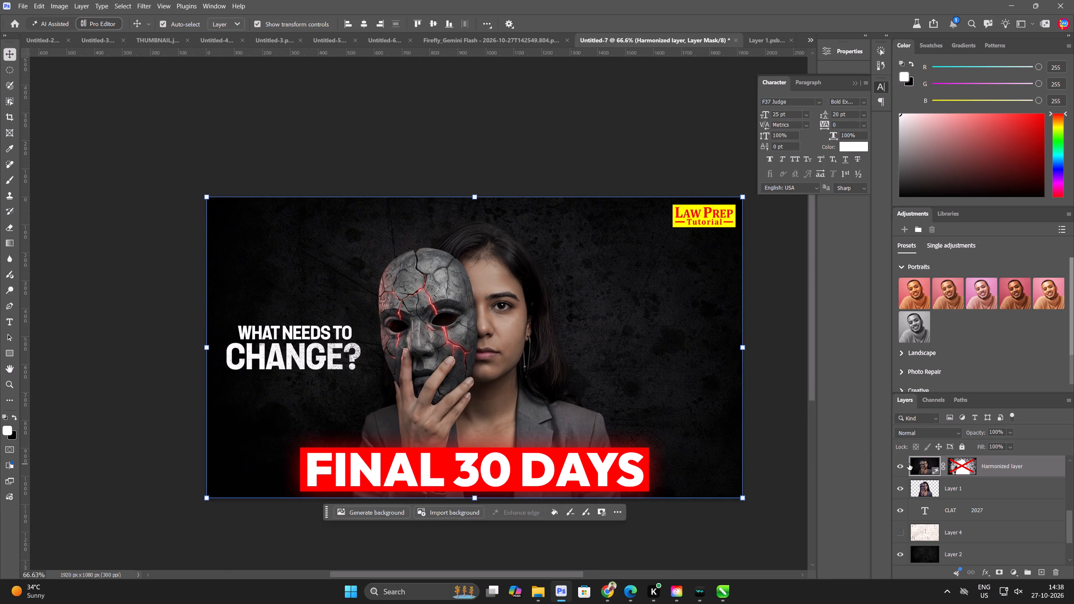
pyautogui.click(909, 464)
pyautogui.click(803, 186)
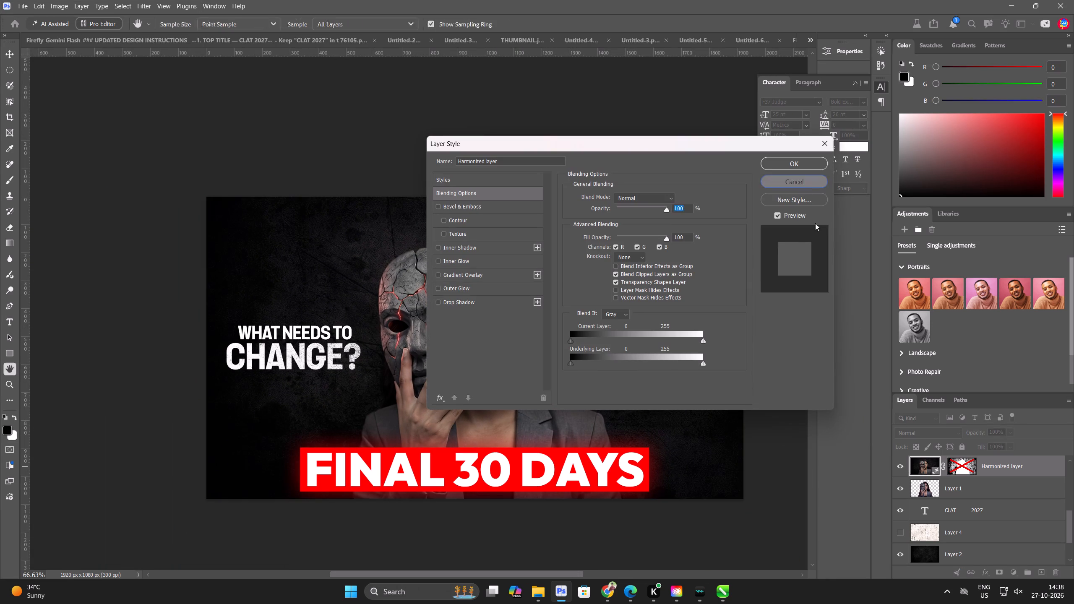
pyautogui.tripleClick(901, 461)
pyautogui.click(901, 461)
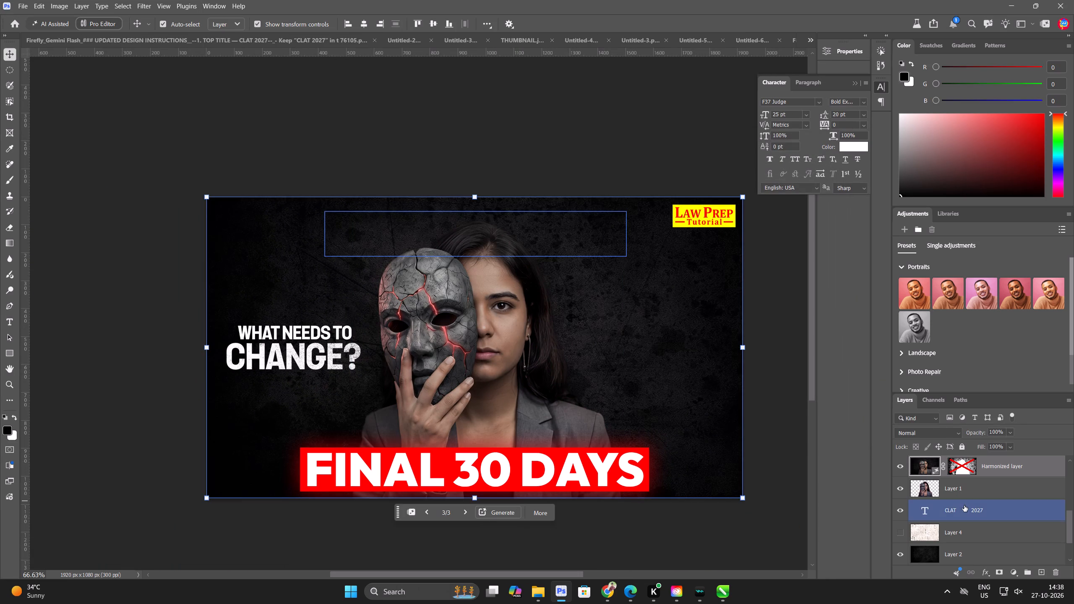
# Delete the mask from the Harmonized layer.
pyautogui.moveTo(964, 505); pyautogui.dragTo(977, 510)
pyautogui.click(1001, 460)
pyautogui.hotkey('ctrl', 'alt', 'q')
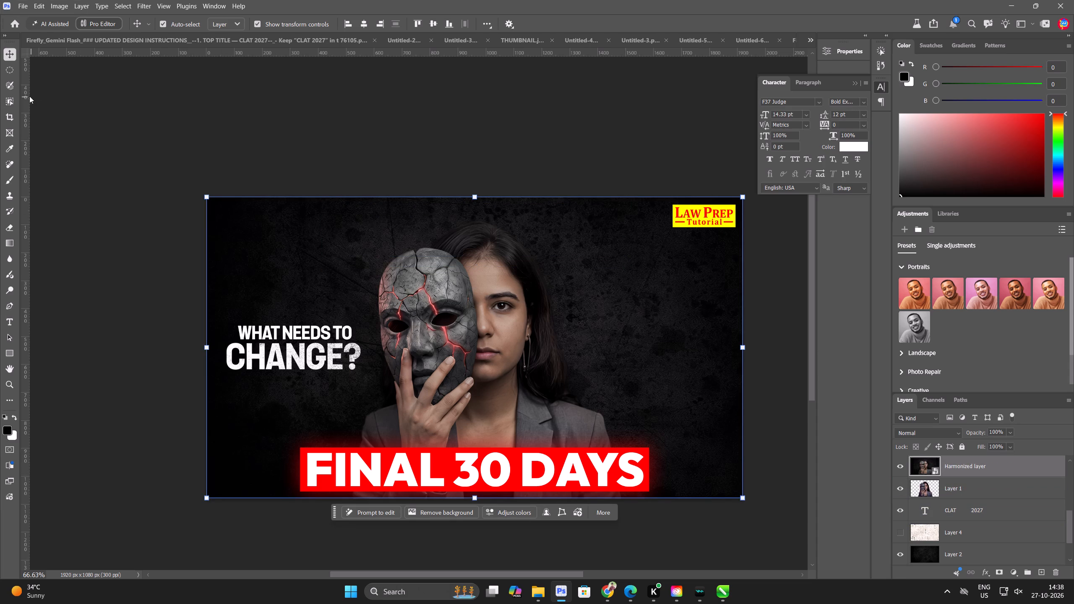
# Copy the masked woman from the Harmonized layer onto a new layer, using Layer 1's outline as the selection.
pyautogui.keyDown('ctrl'); pyautogui.click(926, 489); pyautogui.keyUp('ctrl')
pyautogui.click(977, 467)
pyautogui.hotkey('ctrl', 'j')
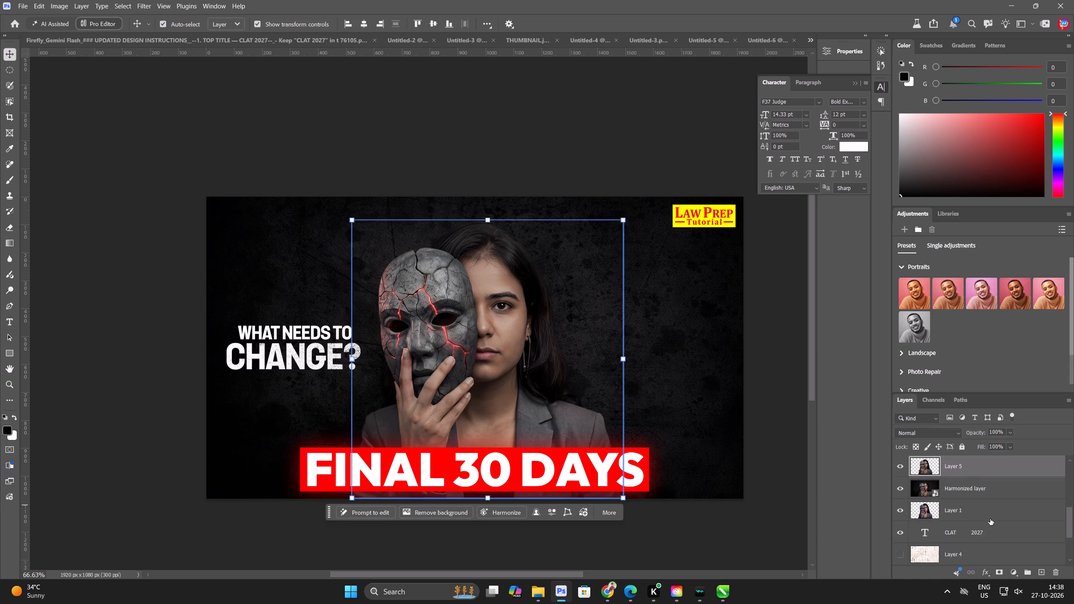
# Move the CLAT 2027 text layer between the masked woman's cutout, Layer 5, and the Harmonized layer.
pyautogui.moveTo(989, 532); pyautogui.dragTo(987, 477)
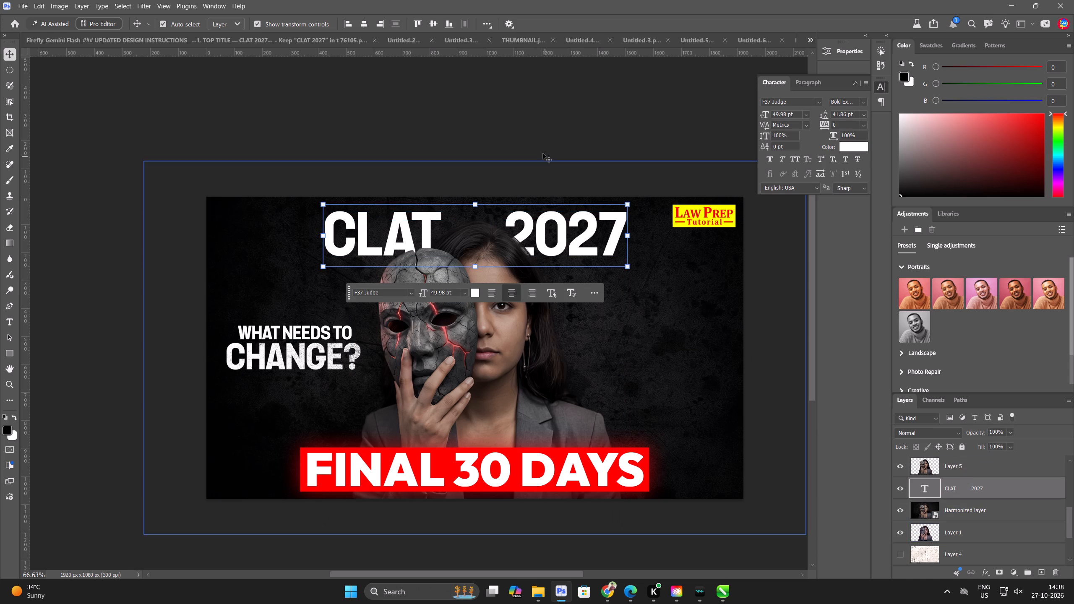
pyautogui.click(541, 152)
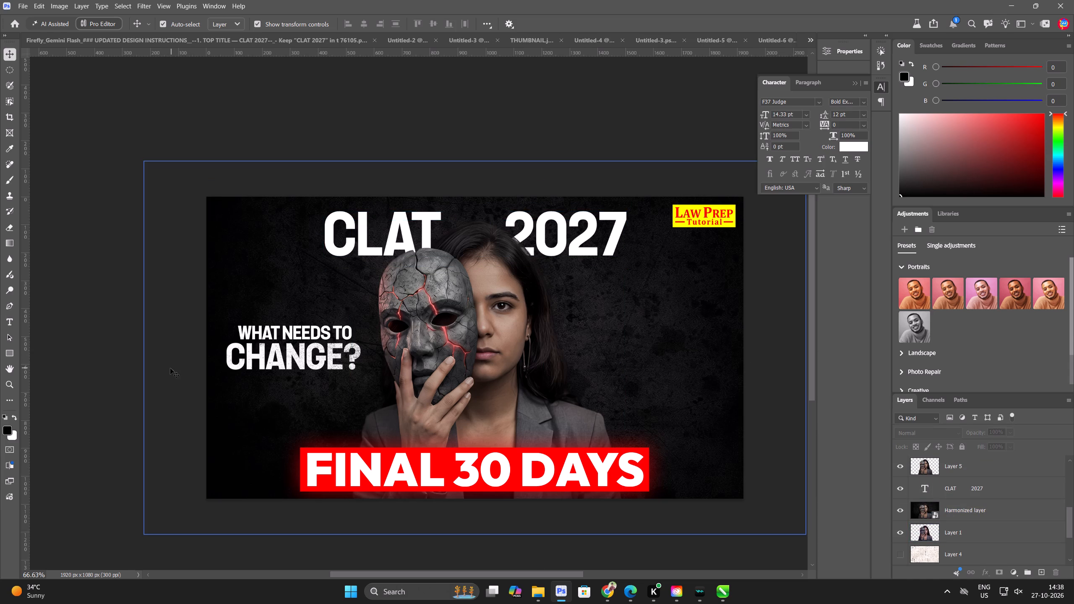
pyautogui.click(169, 370)
pyautogui.click(112, 371)
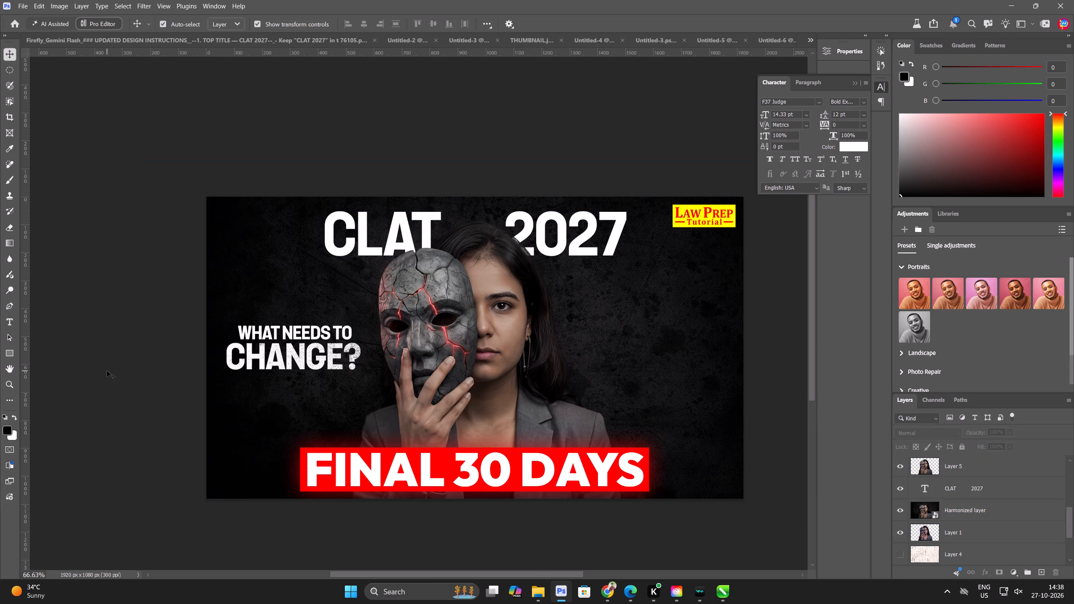
pyautogui.hotkey('ctrl', '0')
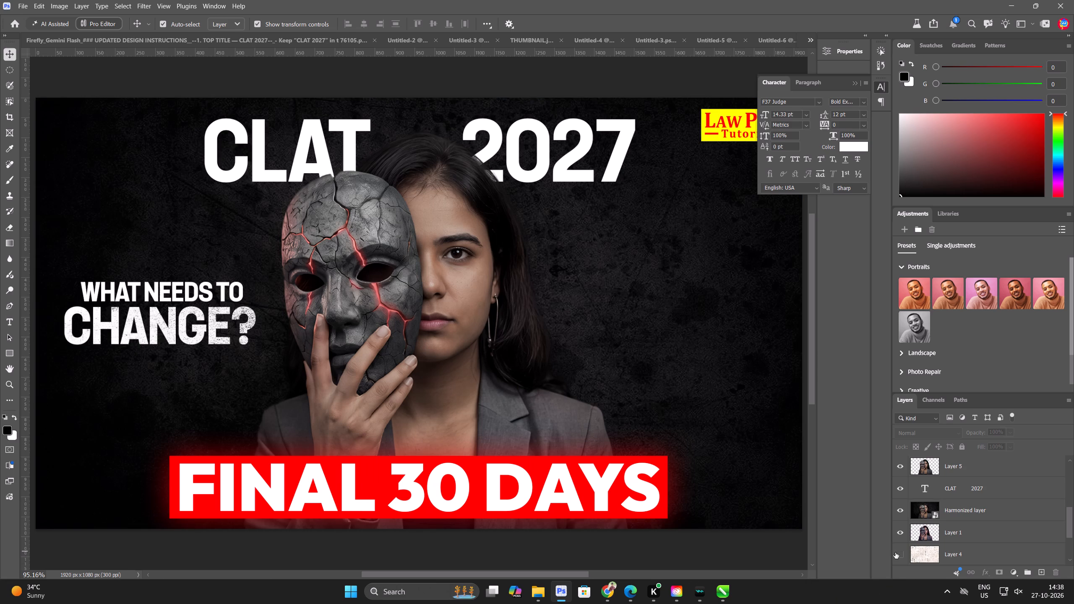
# Show the newsprint texture in Layer 4, place it between the CLAT 2027 text and Harmonized layer, and set its opacity to 4%.
pyautogui.click(895, 552)
pyautogui.click(967, 555)
pyautogui.moveTo(960, 552); pyautogui.dragTo(960, 503)
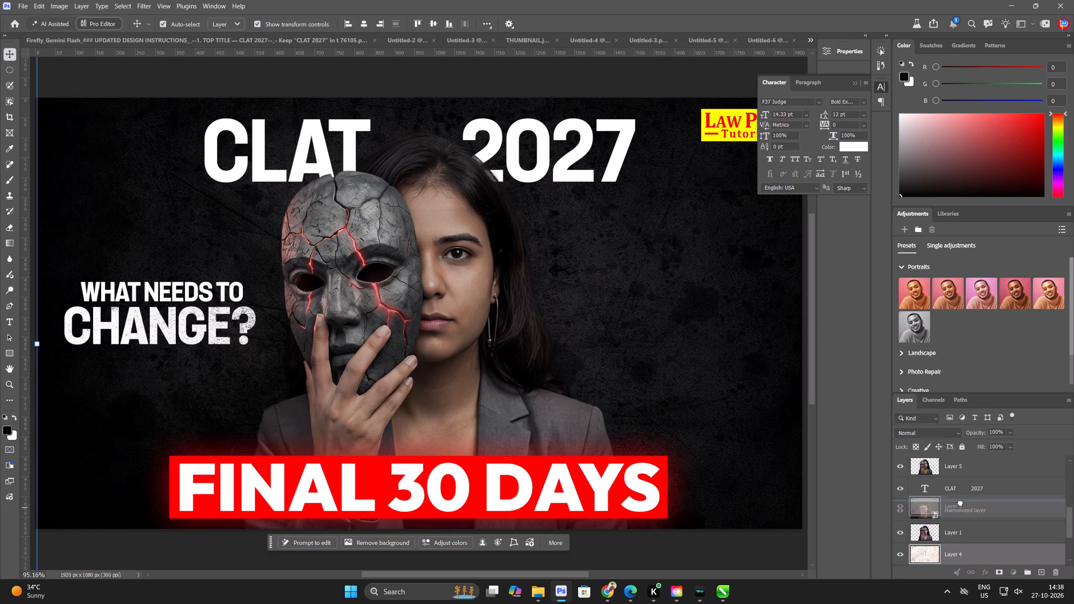
pyautogui.moveTo(960, 503); pyautogui.dragTo(960, 500)
pyautogui.moveTo(978, 432); pyautogui.dragTo(906, 432)
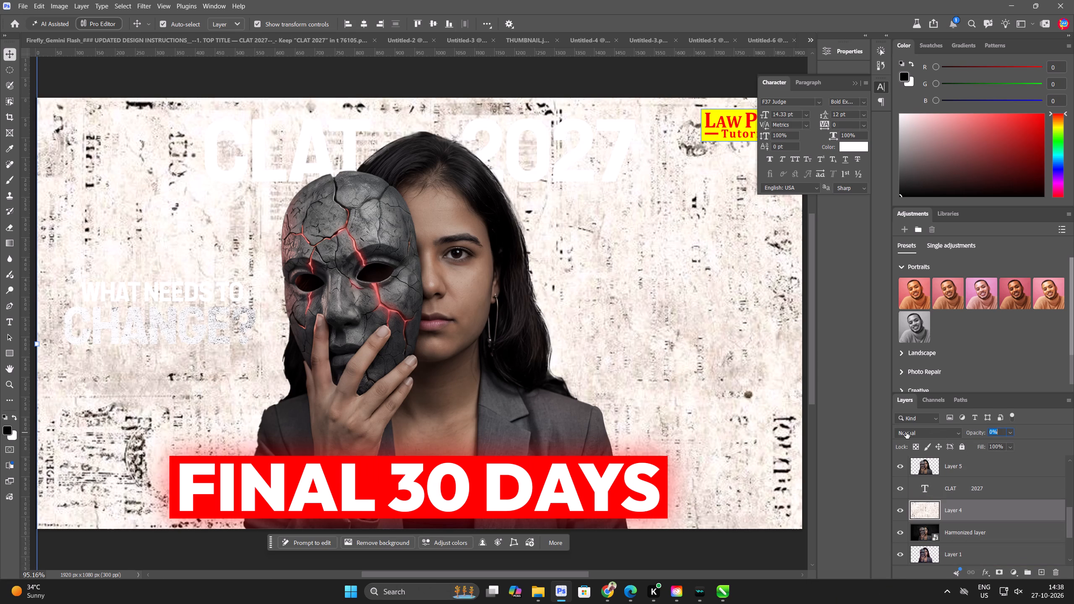
pyautogui.moveTo(906, 432); pyautogui.dragTo(908, 434)
pyautogui.hotkey('alt', 'Tab')
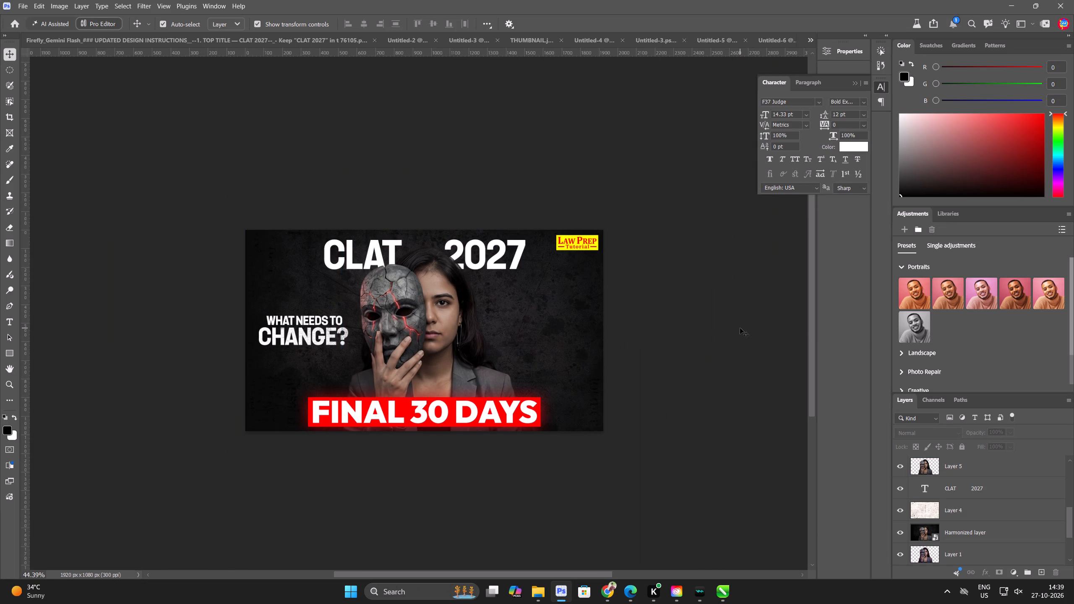
pyautogui.hotkey('ctrl', 'o')
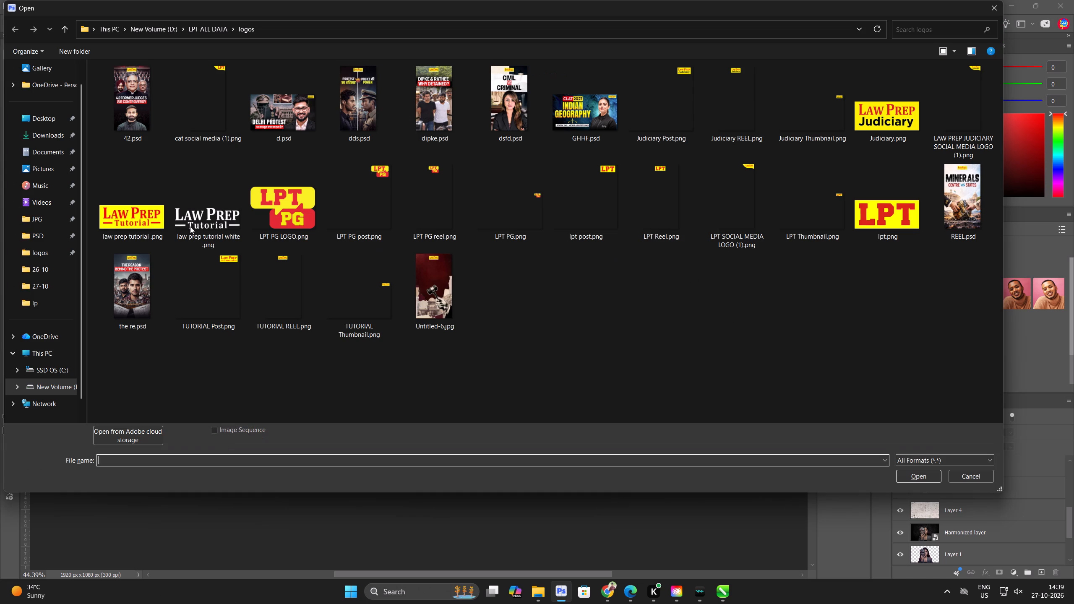
pyautogui.click(47, 142)
pyautogui.click(919, 30)
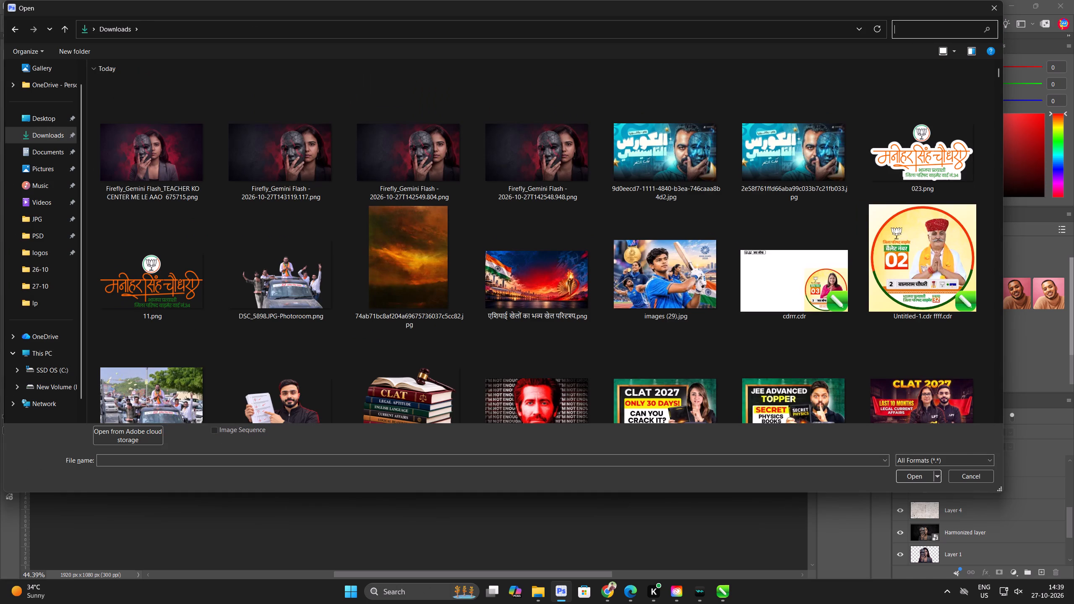
pyautogui.write('PSD')
pyautogui.scroll(-9, 279, 214)
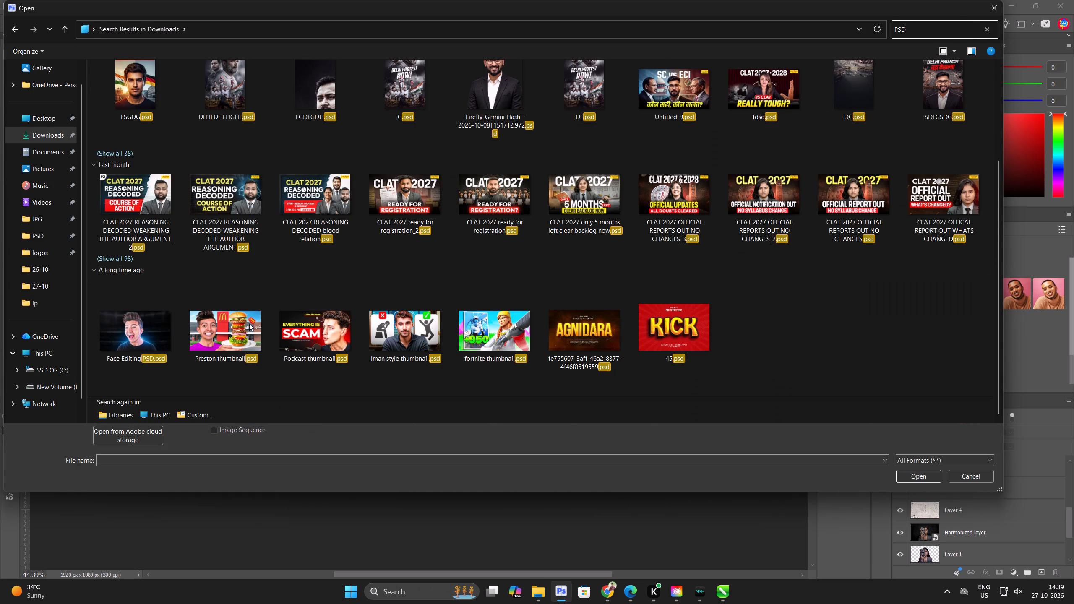
pyautogui.doubleClick(398, 202)
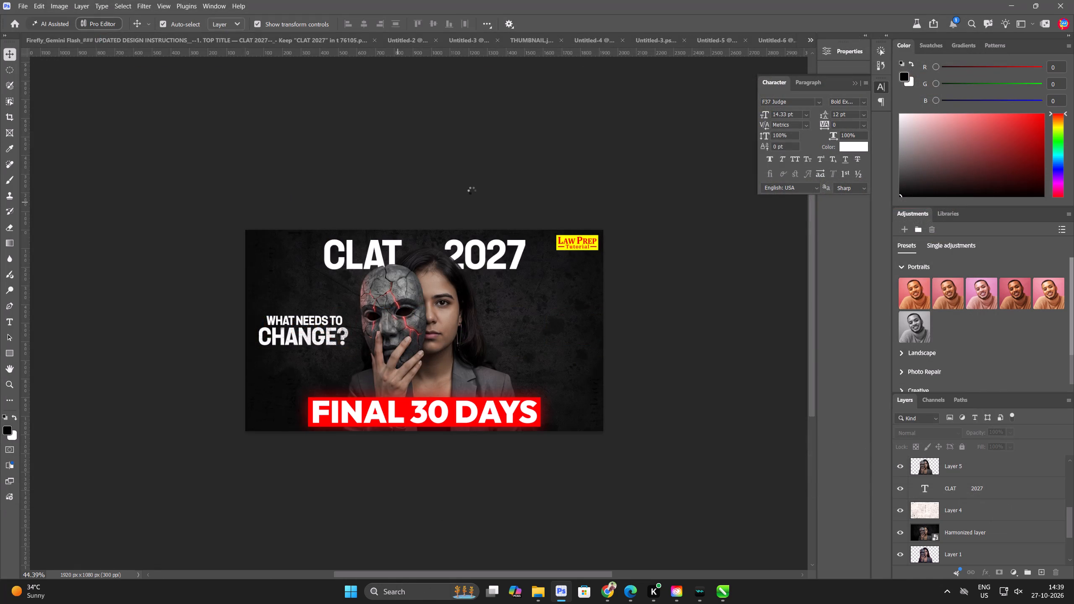
# Find the hidden dark texture layer directly below Layer 2, show it, and copy it.
pyautogui.scroll(-3, 982, 534)
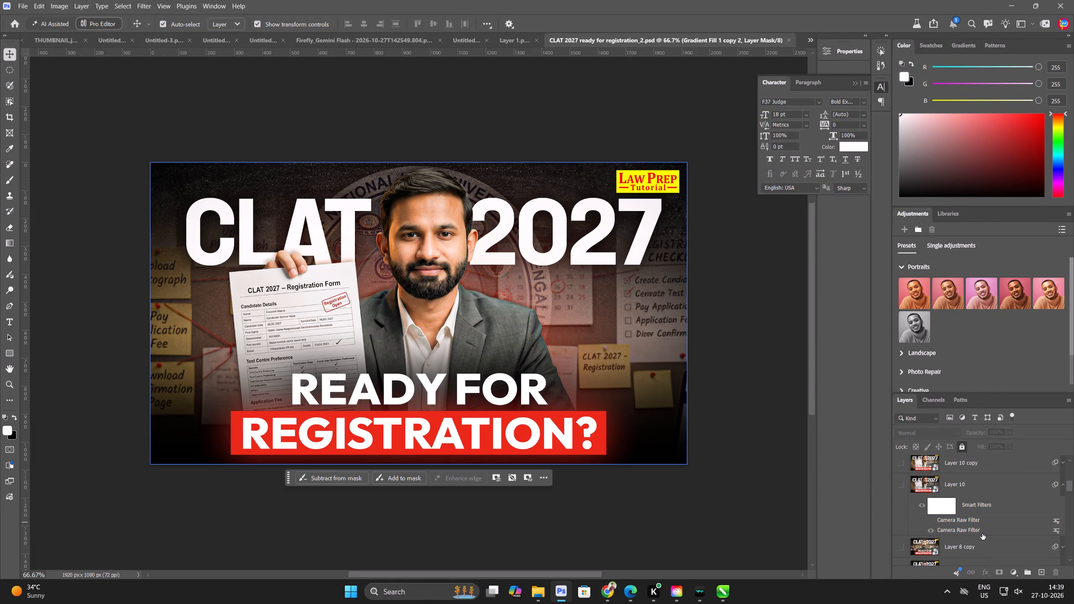
pyautogui.scroll(-20, 982, 534)
pyautogui.scroll(-20, 982, 534)
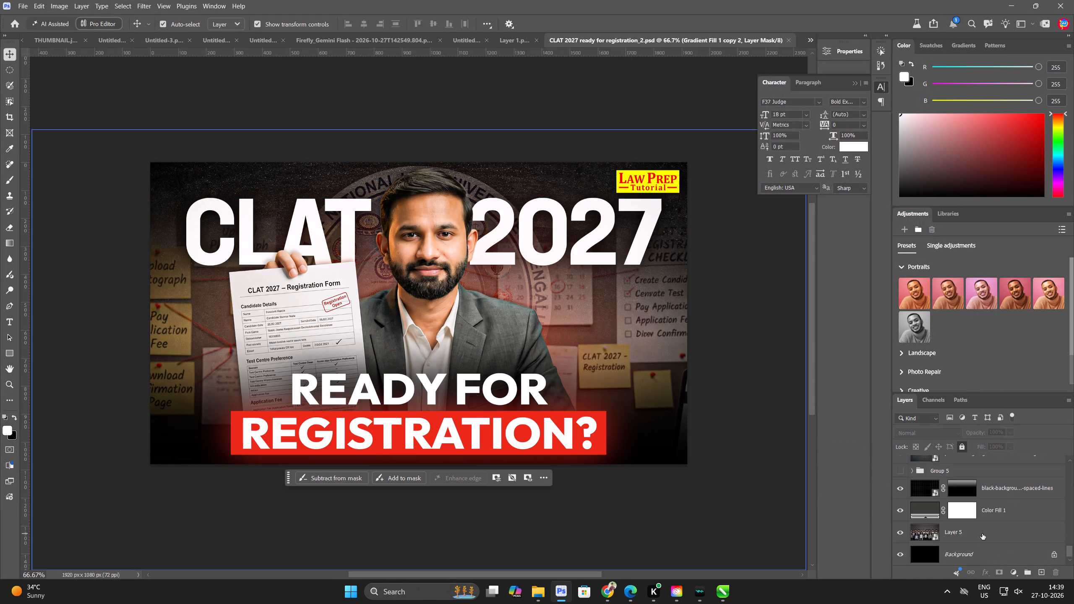
pyautogui.scroll(7, 982, 534)
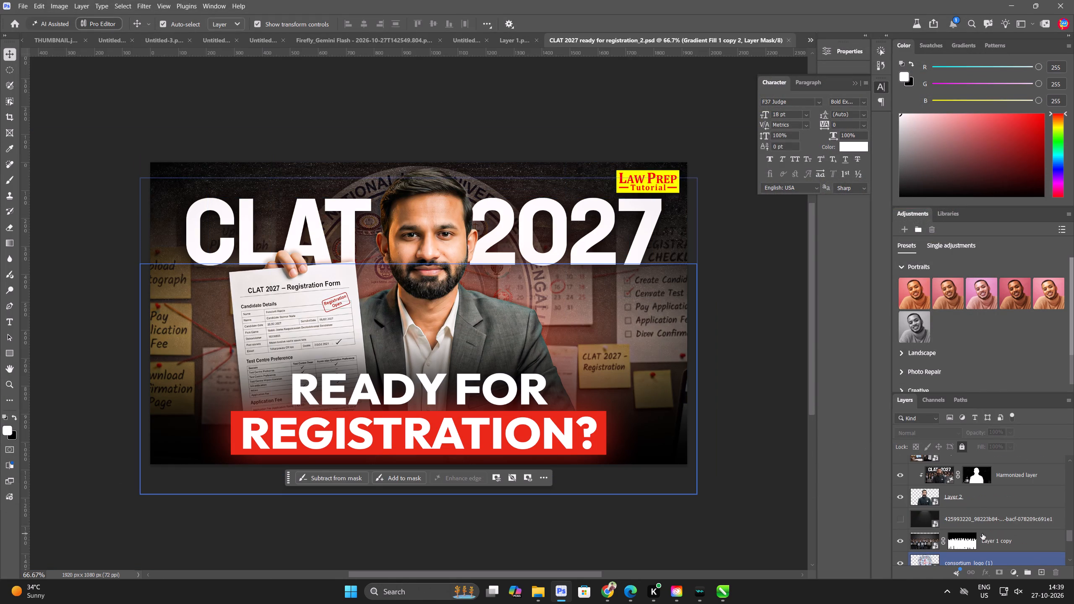
pyautogui.click(904, 516)
pyautogui.click(985, 516)
pyautogui.hotkey('ctrl', 'c')
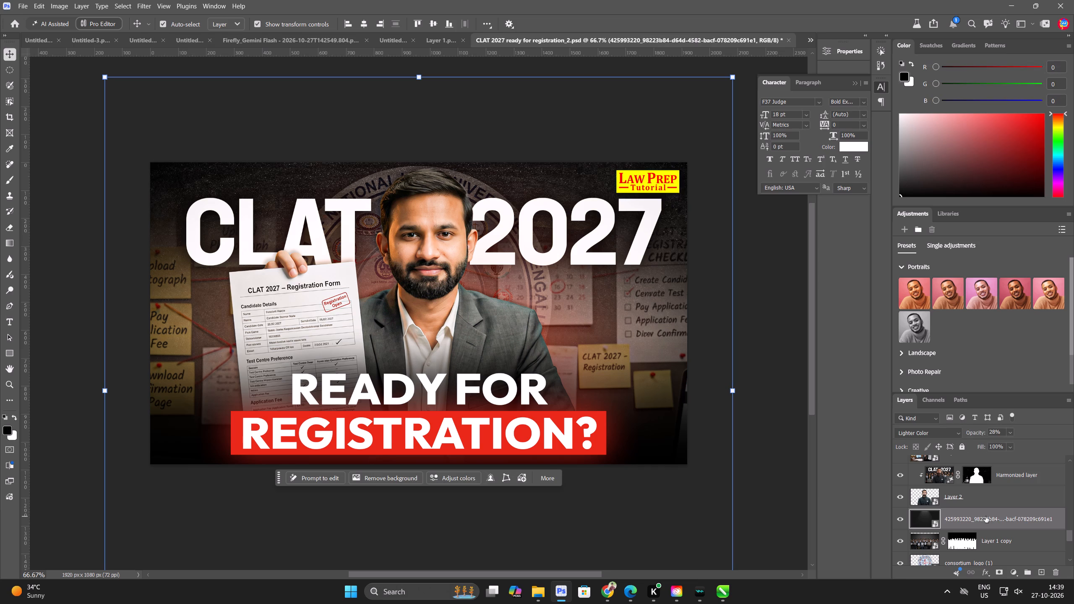
# Paste the copied dark texture into the Untitled-7 masked-woman thumbnail and move it so it covers the whole canvas.
pyautogui.hotkey('ctrl', 'Tab')
pyautogui.click(717, 38)
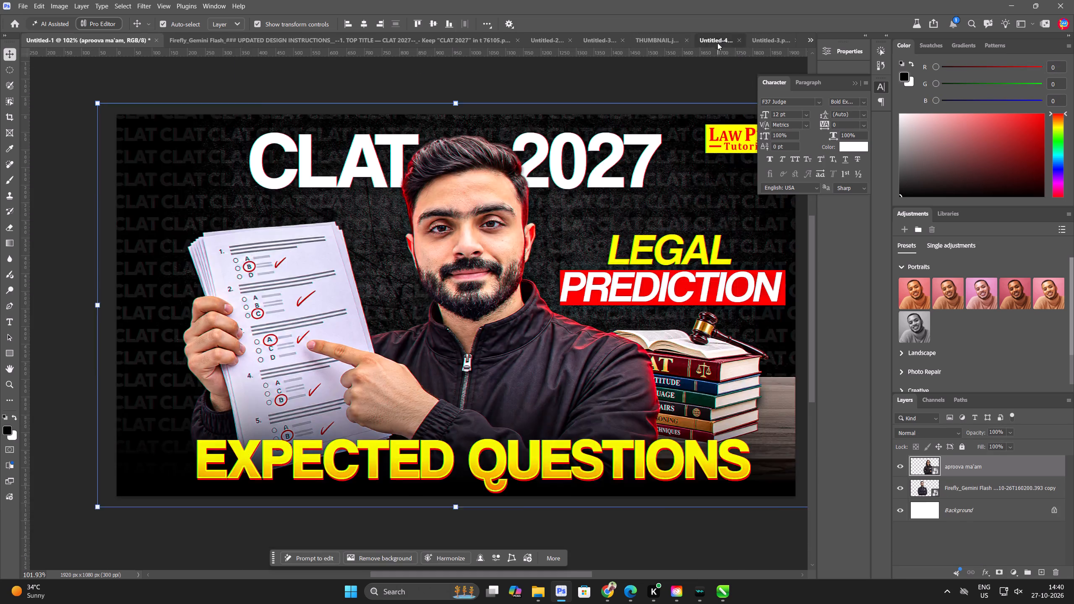
pyautogui.hotkey('ctrl', 'Tab')
pyautogui.hotkey('ctrl', 'Tab')
pyautogui.hotkey('ctrl', 'Tab')
pyautogui.hotkey('ctrl', 'Tab')
pyautogui.hotkey('ctrl', 'Tab')
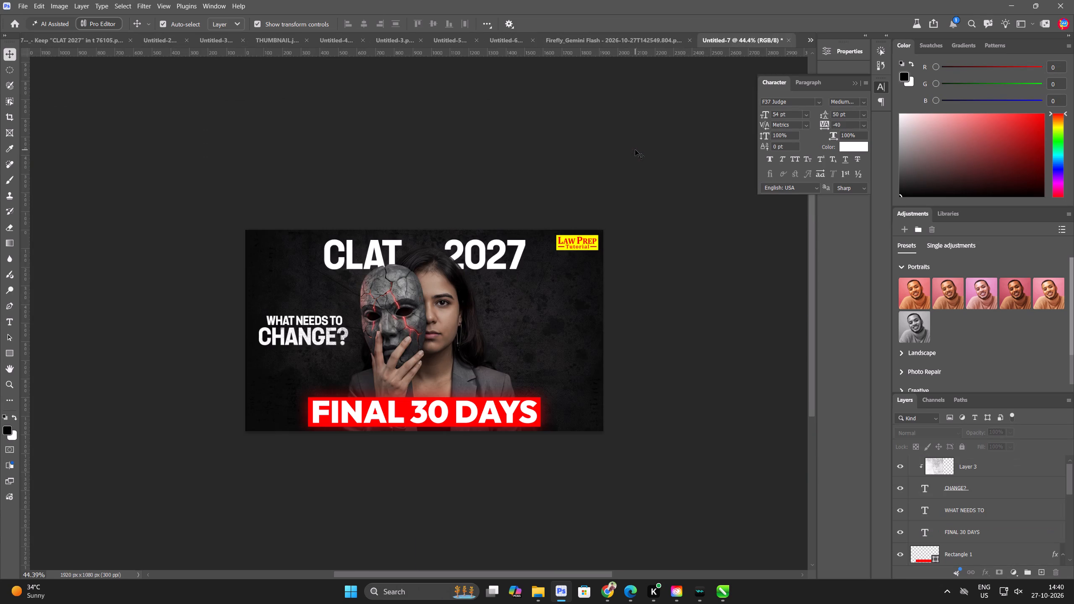
pyautogui.hotkey('ctrl', 'v')
pyautogui.moveTo(465, 280); pyautogui.dragTo(462, 274)
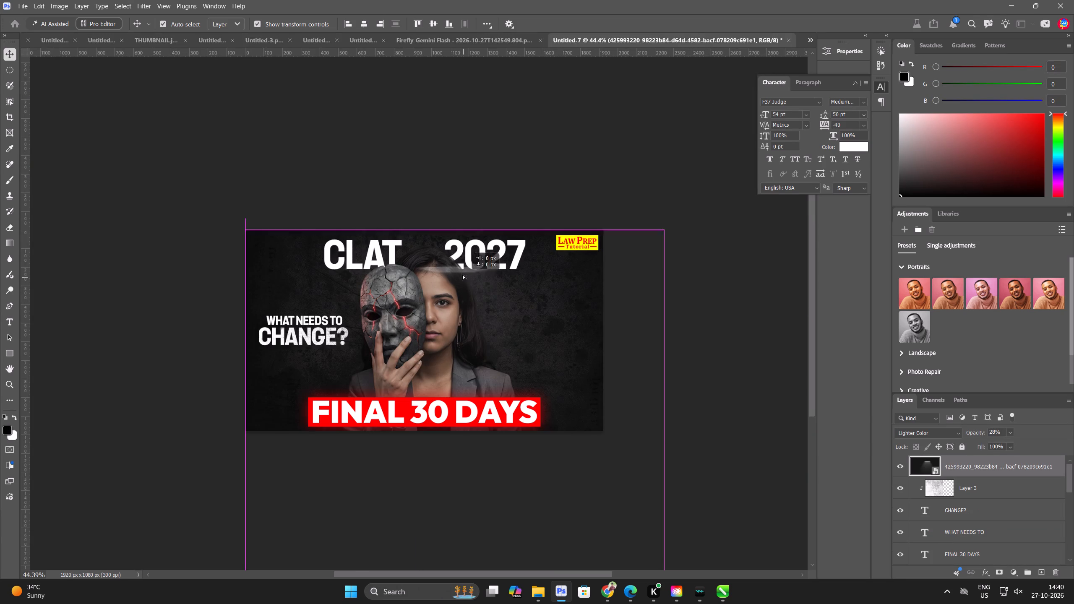
pyautogui.moveTo(462, 274); pyautogui.dragTo(435, 237)
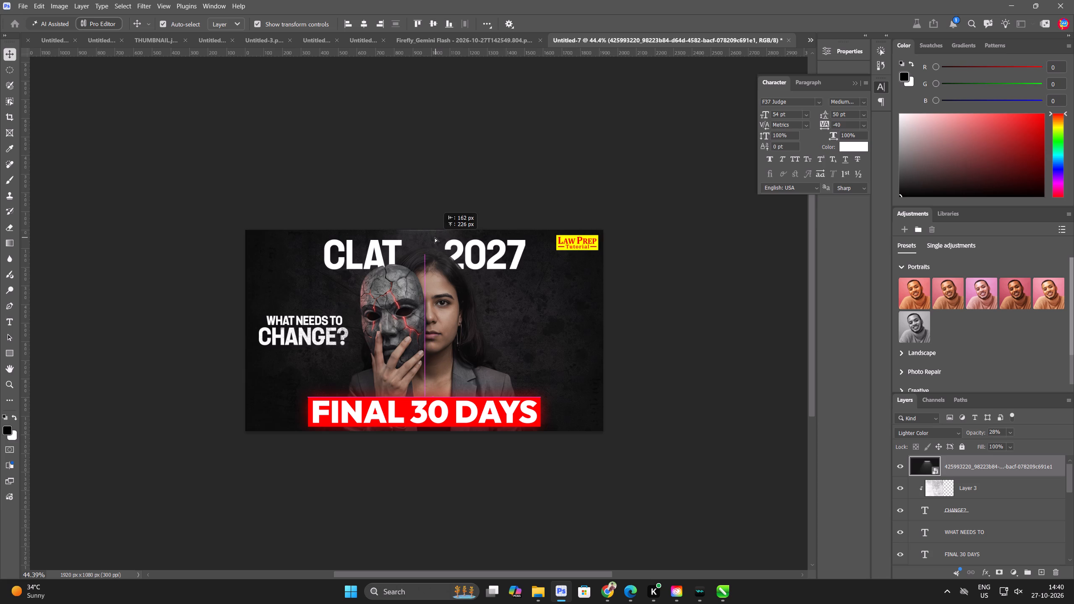
pyautogui.moveTo(435, 237); pyautogui.dragTo(435, 237)
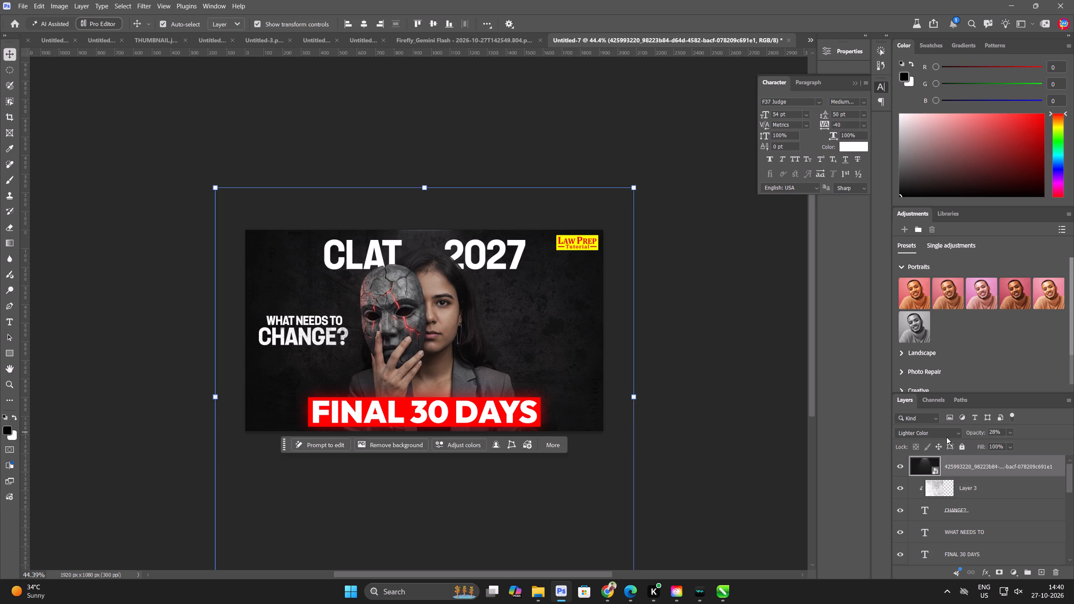
# Move the pasted texture layer down the stack to sit between the CLAT 2027 text and Layer 4.
pyautogui.click(932, 431)
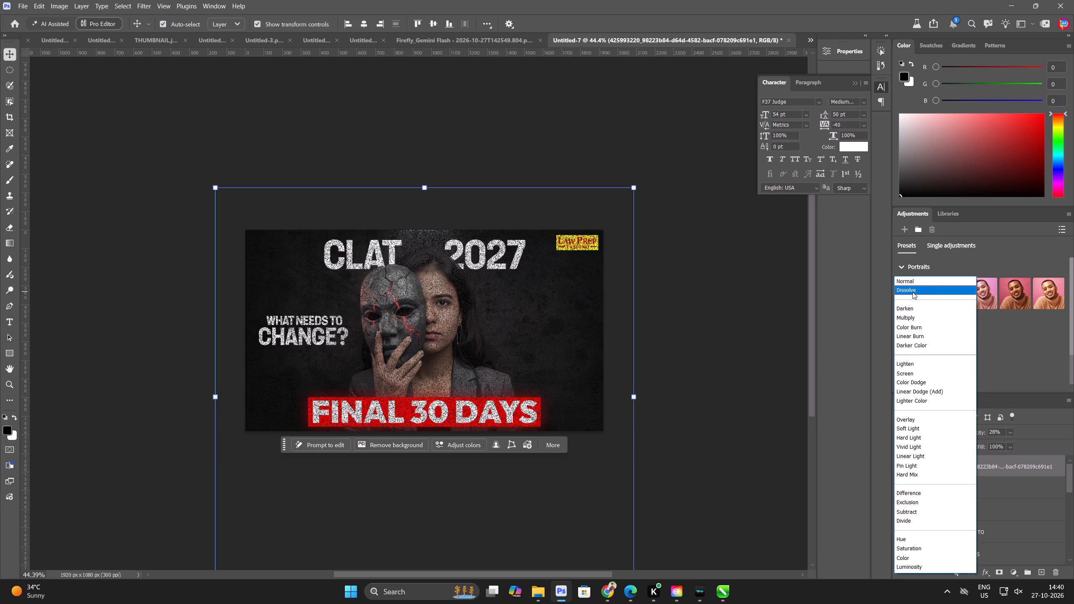
pyautogui.click(731, 321)
pyautogui.moveTo(973, 468); pyautogui.dragTo(975, 523)
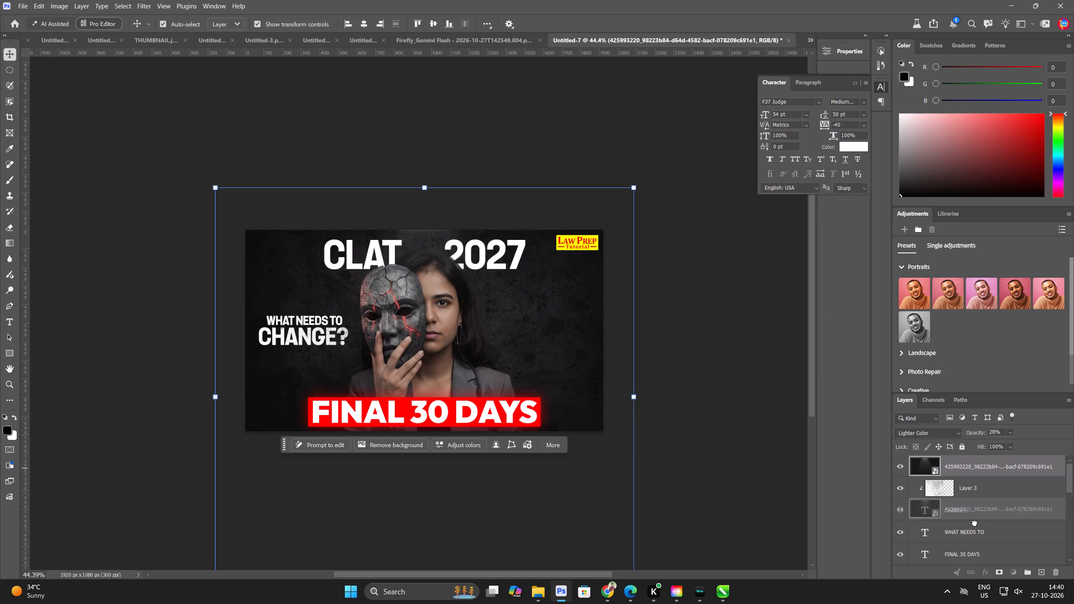
pyautogui.moveTo(975, 523); pyautogui.dragTo(977, 530)
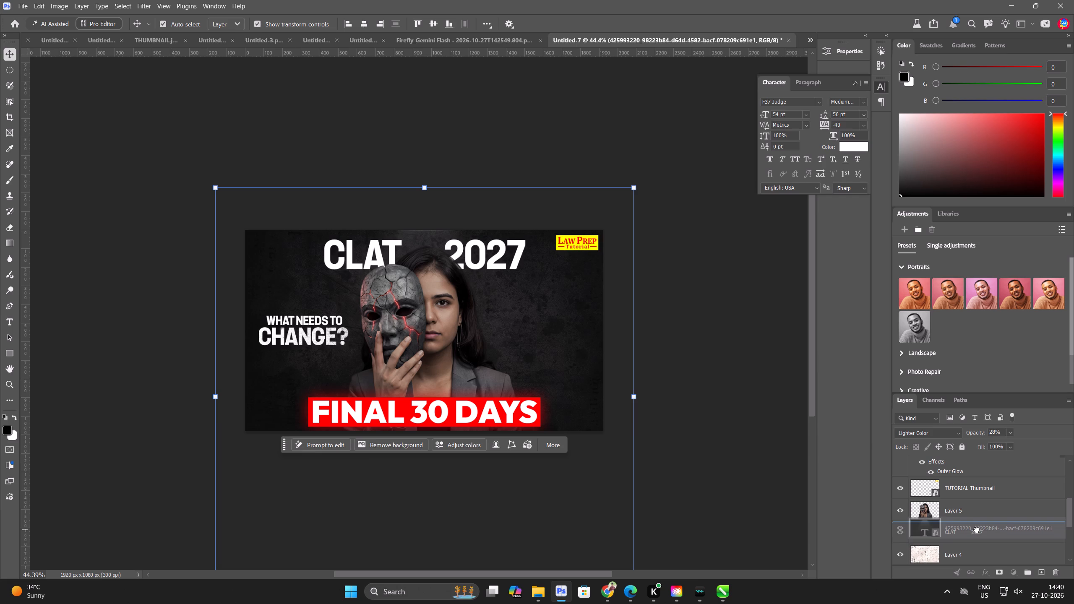
pyautogui.moveTo(977, 530); pyautogui.dragTo(978, 545)
pyautogui.click(708, 365)
pyautogui.hotkey('ctrl', '0')
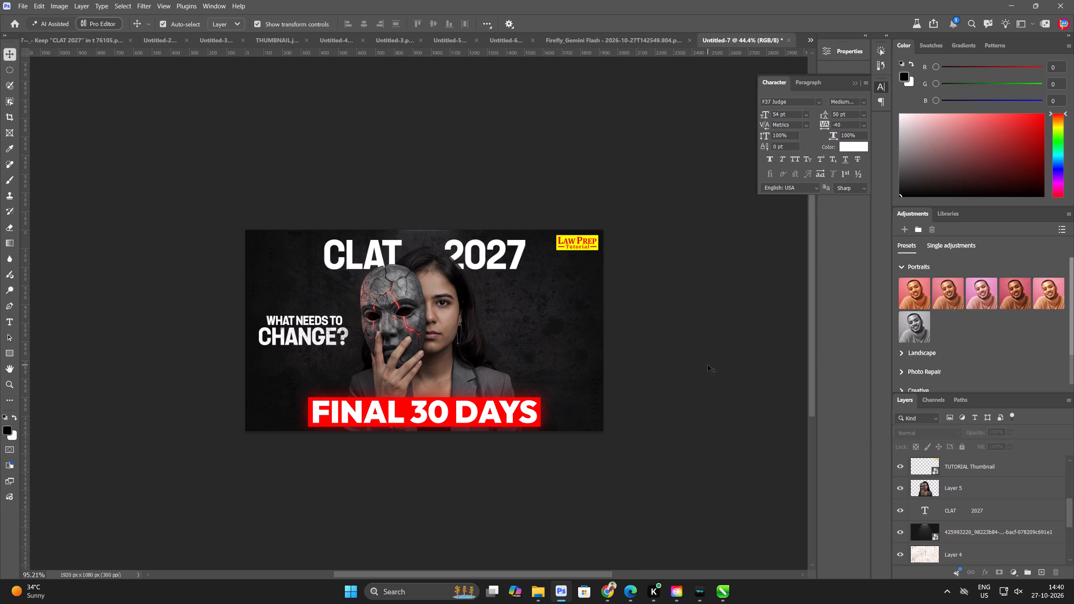
# In the CLAT 2027 ready for registration_2.psd document, find Layer 5, the student crowd photo above the Background, and copy it.
pyautogui.hotkey('ctrl', 'Tab')
pyautogui.hotkey('ctrl', 'Tab')
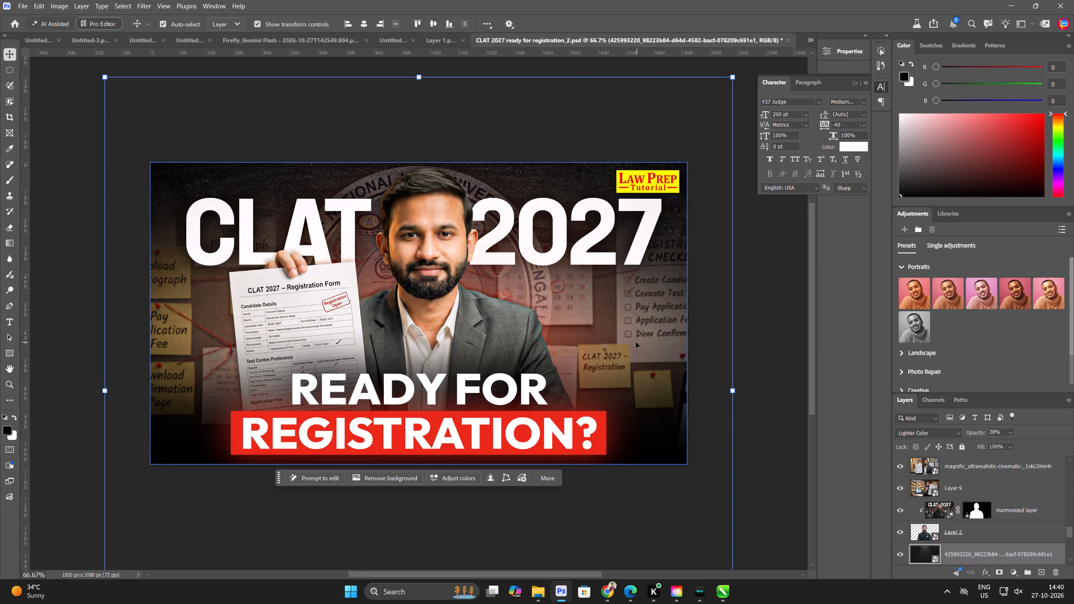
pyautogui.click(644, 343)
pyautogui.scroll(-12, 985, 503)
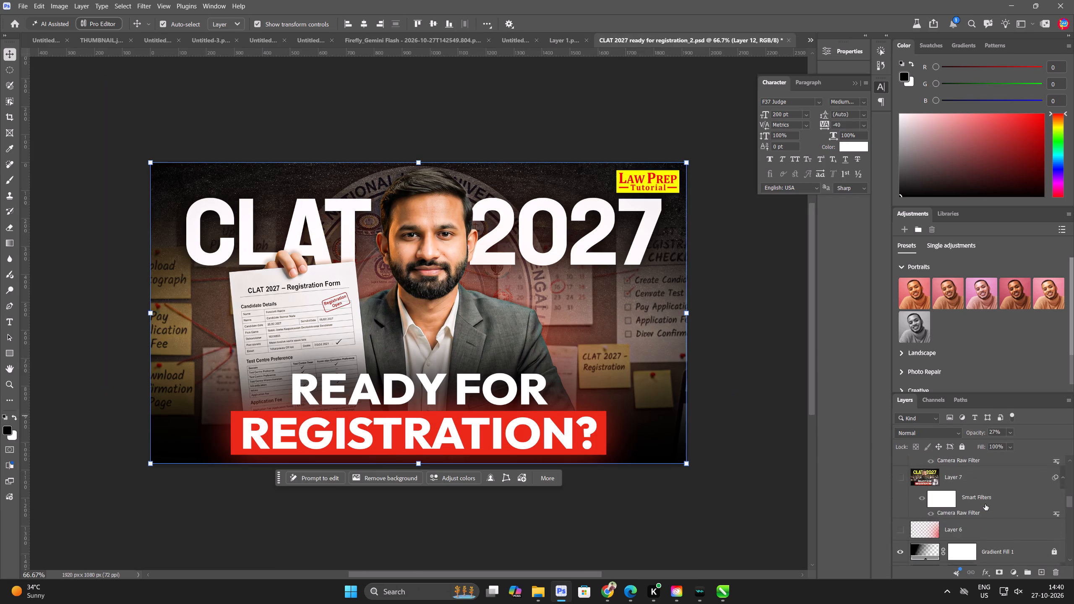
pyautogui.scroll(-20, 985, 504)
pyautogui.scroll(-6, 985, 504)
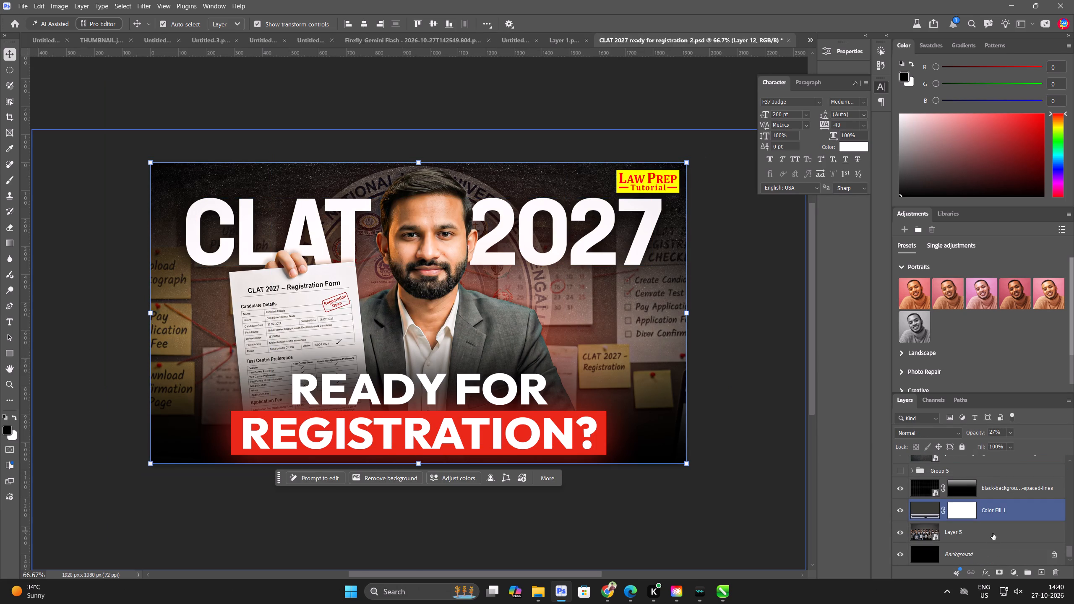
pyautogui.doubleClick(898, 534)
pyautogui.click(985, 533)
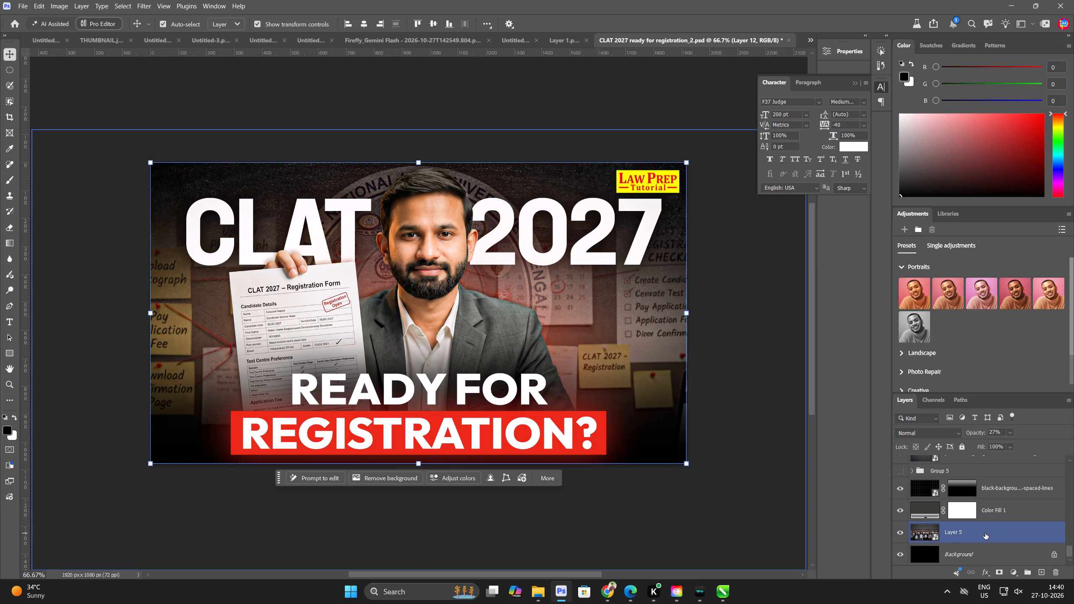
pyautogui.hotkey('ctrl', 'c')
# Paste the student crowd photo into Untitled-7 and place it behind the woman, directly below the dark texture layer.
pyautogui.click(525, 37)
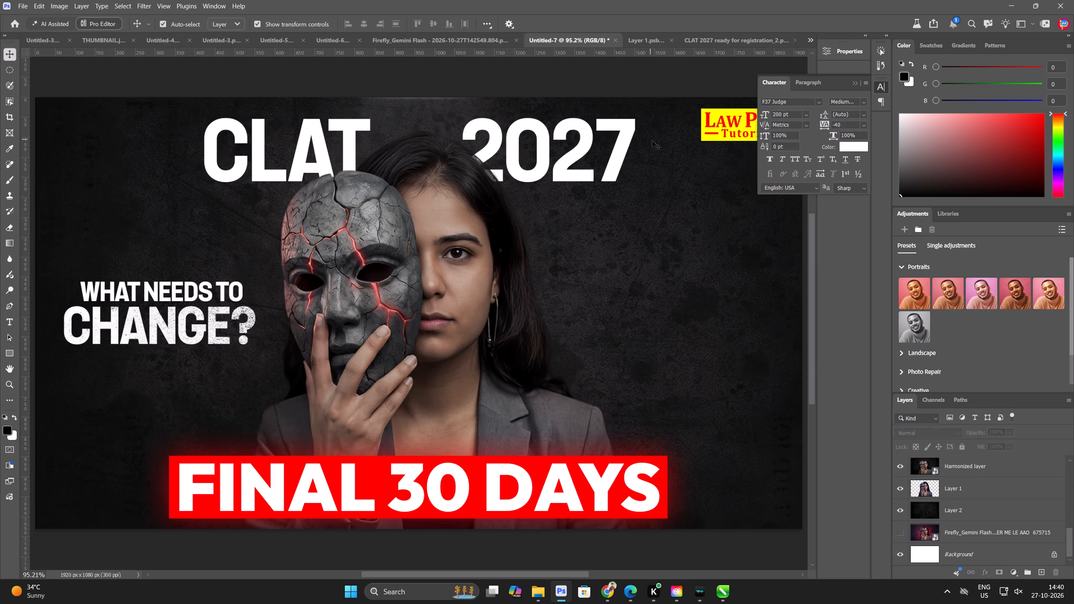
pyautogui.hotkey('ctrl', 'v')
pyautogui.scroll(-5, 608, 148)
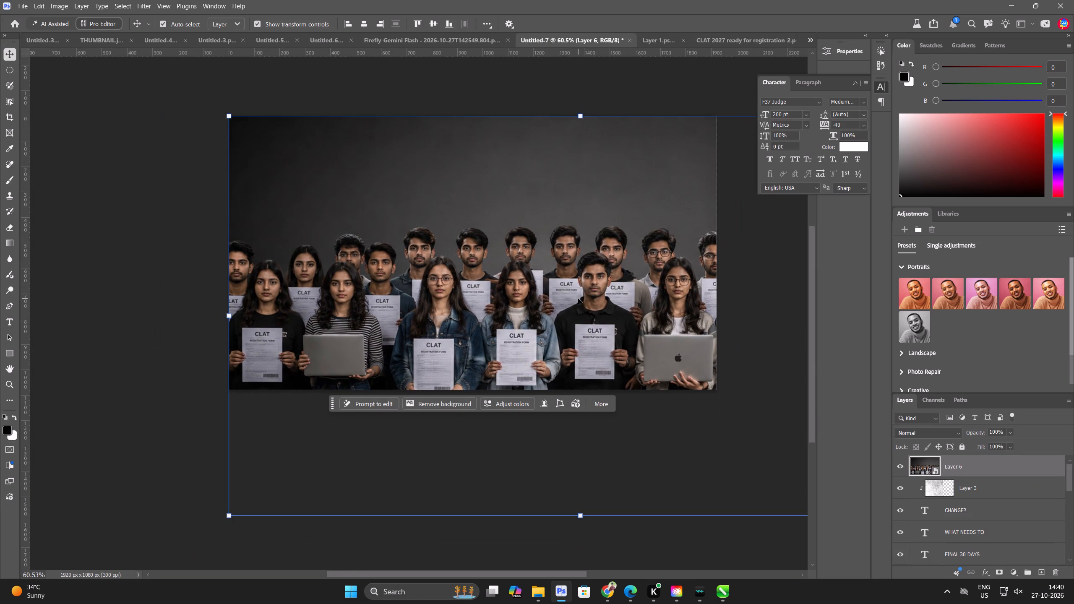
pyautogui.moveTo(578, 298); pyautogui.dragTo(535, 265)
pyautogui.scroll(5, 528, 211)
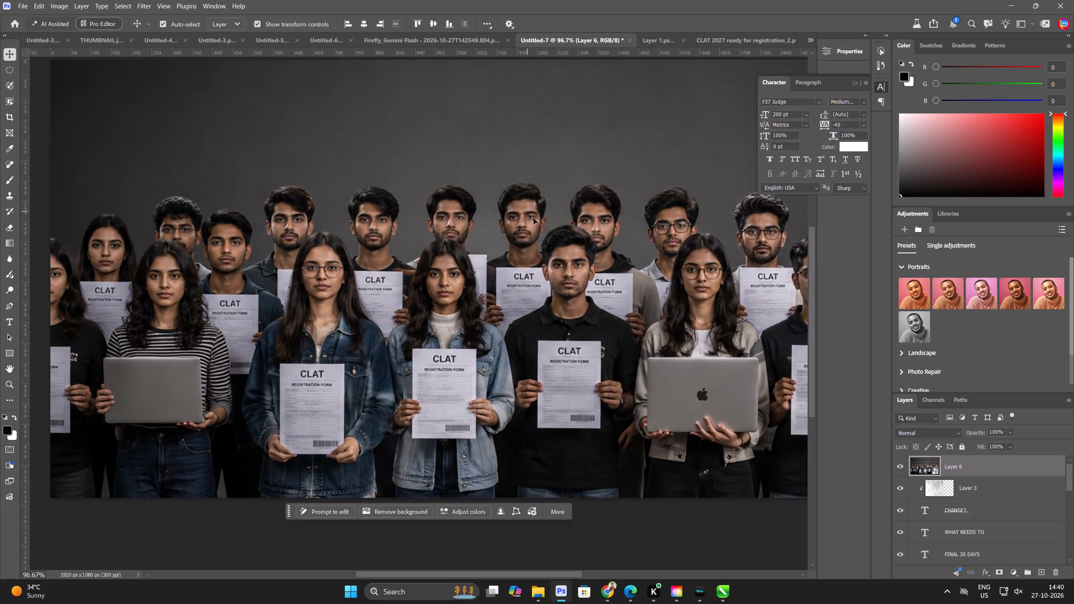
pyautogui.scroll(9, 534, 219)
pyautogui.moveTo(975, 463); pyautogui.dragTo(978, 588)
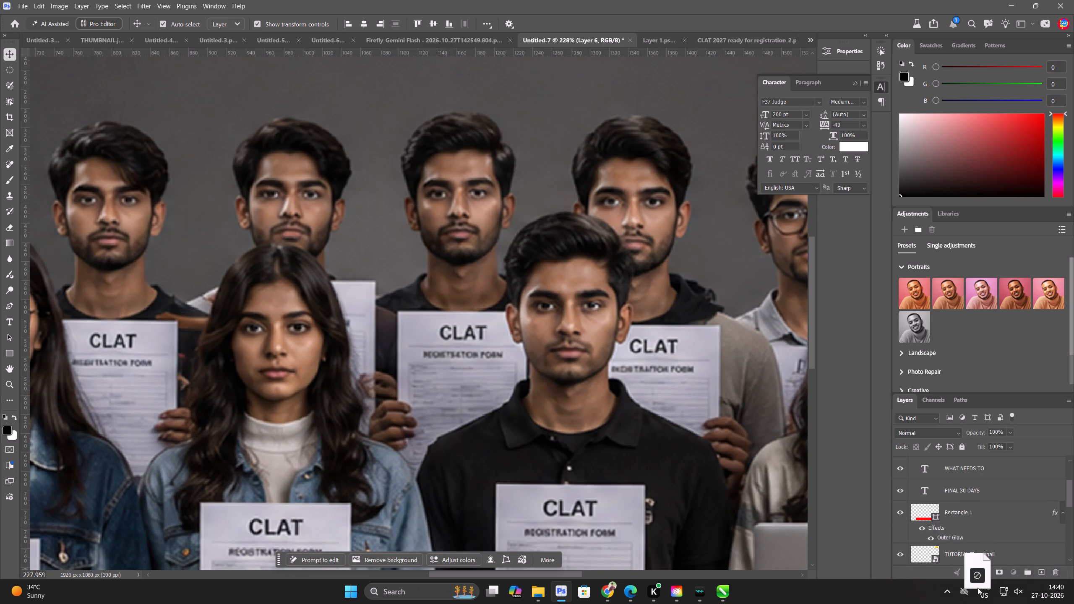
pyautogui.moveTo(978, 588); pyautogui.dragTo(968, 514)
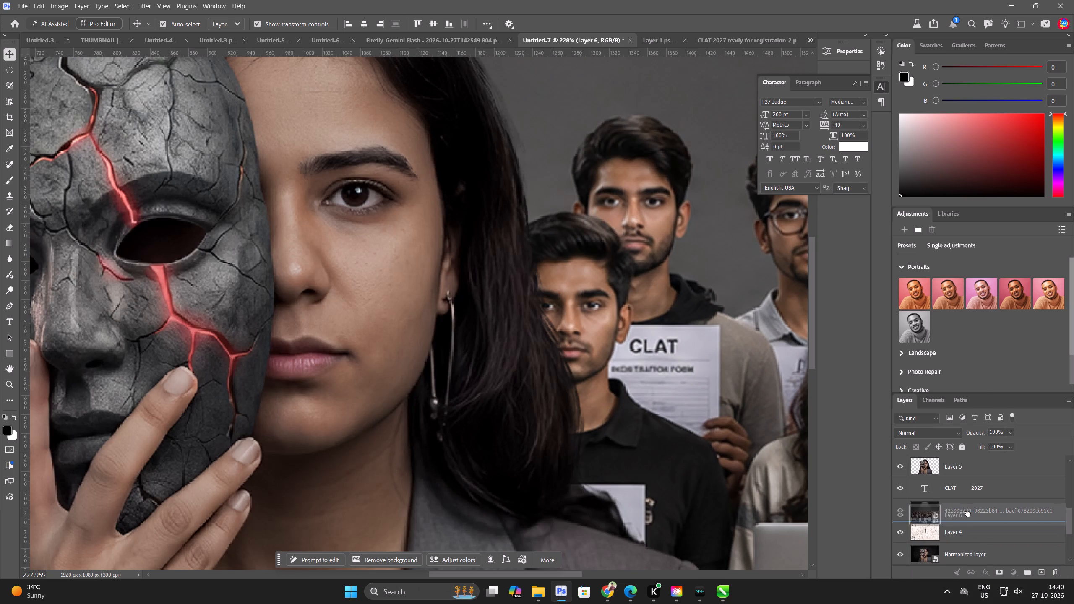
pyautogui.moveTo(968, 514); pyautogui.dragTo(966, 517)
pyautogui.scroll(-11, 611, 264)
pyautogui.scroll(-2, 598, 211)
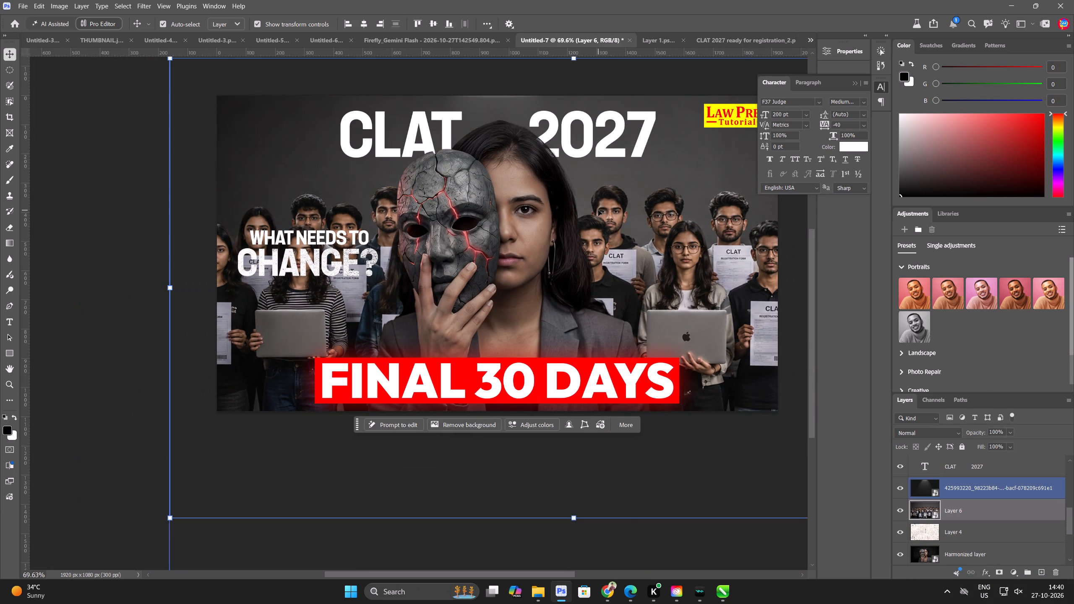
pyautogui.scroll(-2, 594, 206)
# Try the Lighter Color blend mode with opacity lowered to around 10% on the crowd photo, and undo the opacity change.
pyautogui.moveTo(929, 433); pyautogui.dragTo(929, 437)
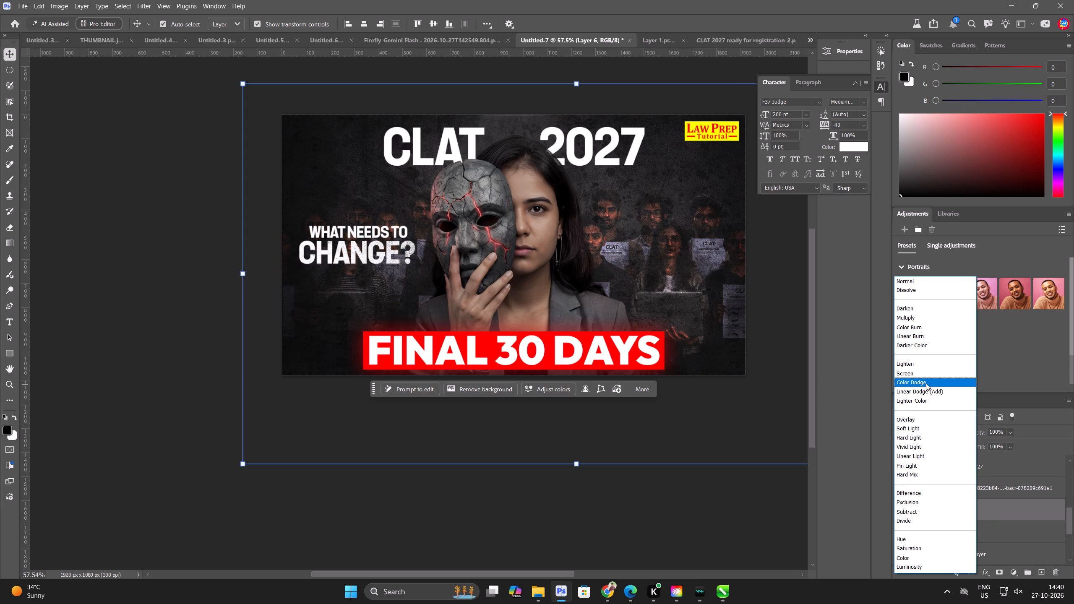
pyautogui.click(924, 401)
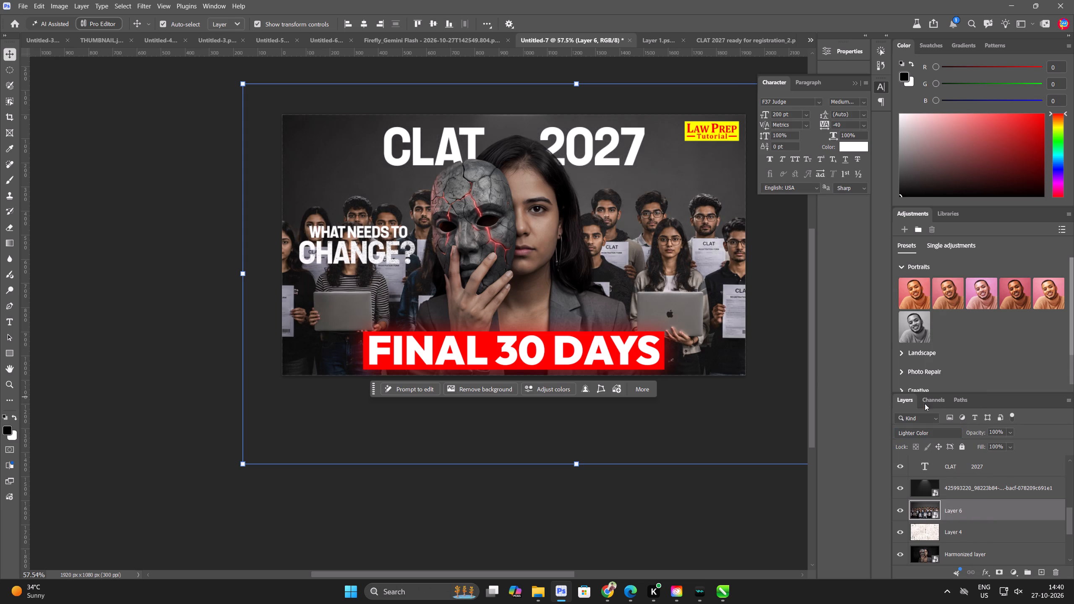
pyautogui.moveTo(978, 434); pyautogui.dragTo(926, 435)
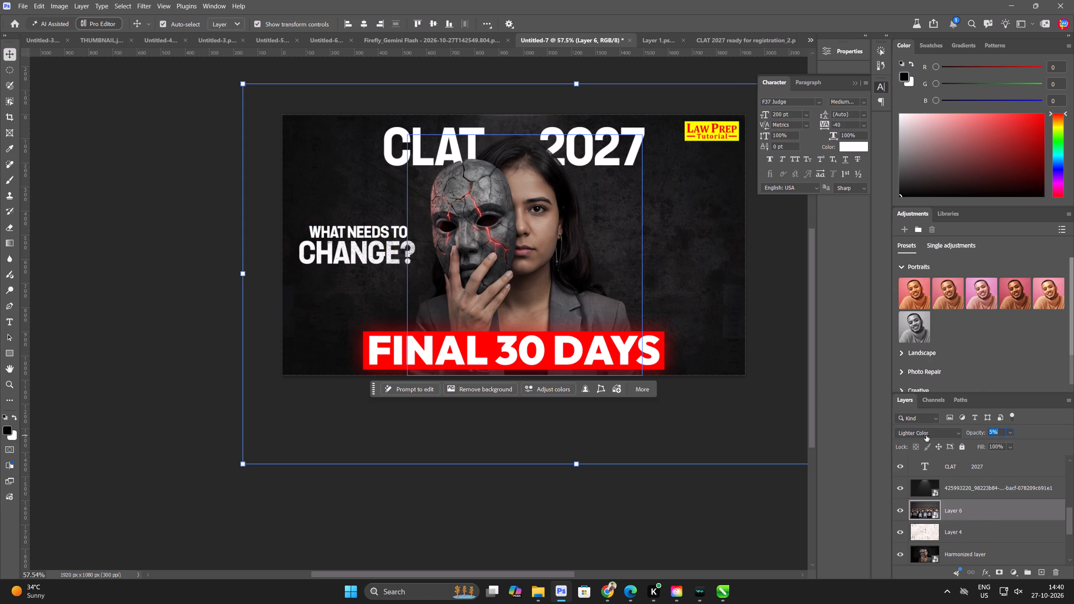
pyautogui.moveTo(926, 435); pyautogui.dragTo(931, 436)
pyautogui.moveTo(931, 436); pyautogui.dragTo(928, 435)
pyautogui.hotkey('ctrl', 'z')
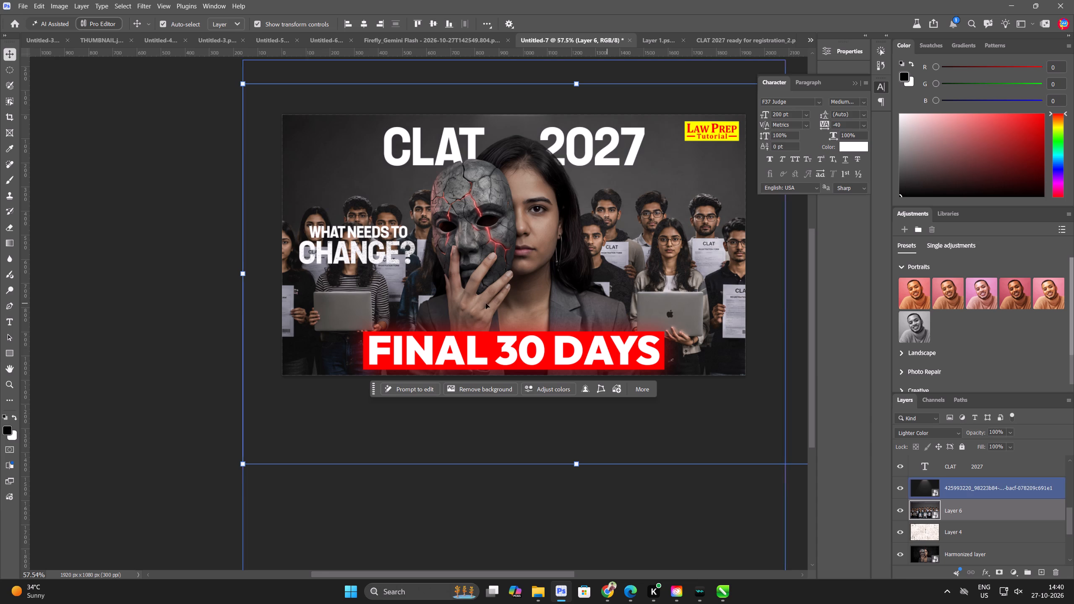
# Scale the crowd photo down to about 28% and place it across the lower part of the thumbnail.
pyautogui.scroll(-5, 310, 303)
pyautogui.scroll(1, 300, 302)
pyautogui.scroll(-4, 396, 292)
pyautogui.scroll(4, 538, 266)
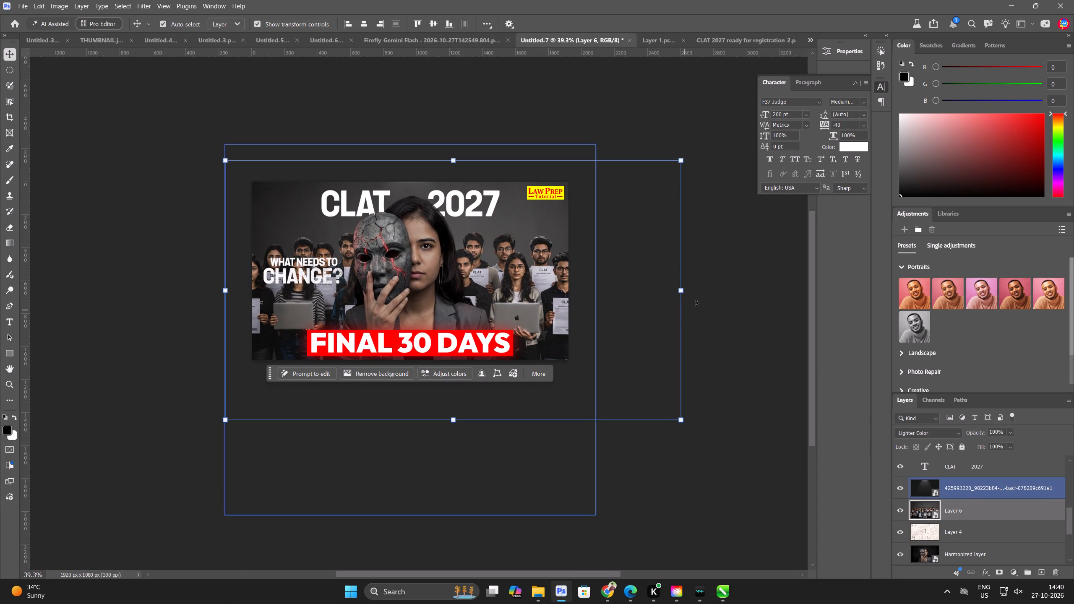
pyautogui.moveTo(684, 292); pyautogui.dragTo(547, 306)
pyautogui.moveTo(532, 302); pyautogui.dragTo(546, 308)
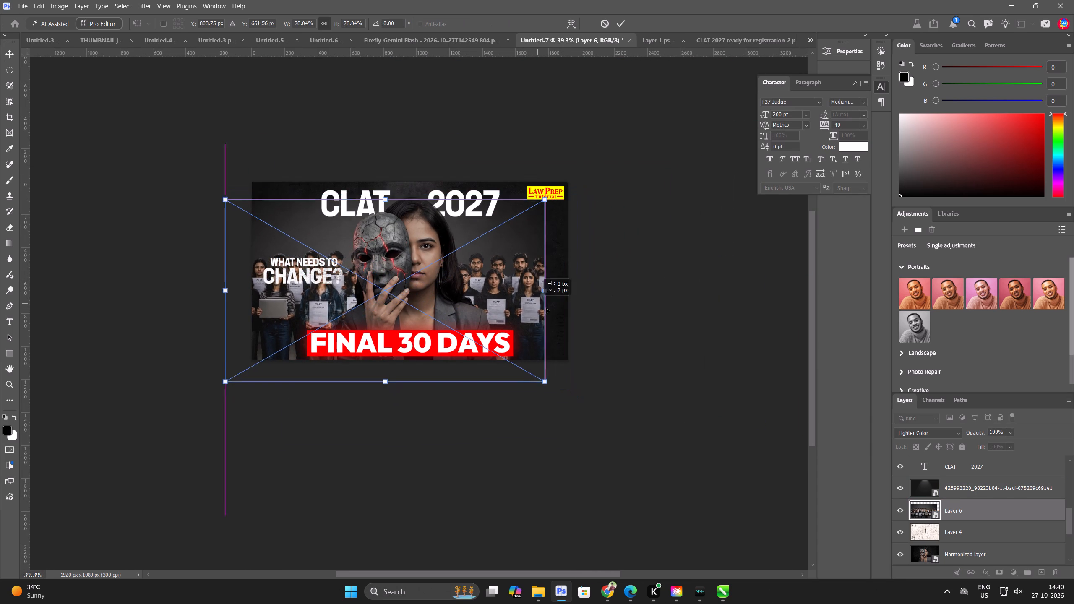
pyautogui.moveTo(546, 308); pyautogui.dragTo(555, 336)
pyautogui.press('Return')
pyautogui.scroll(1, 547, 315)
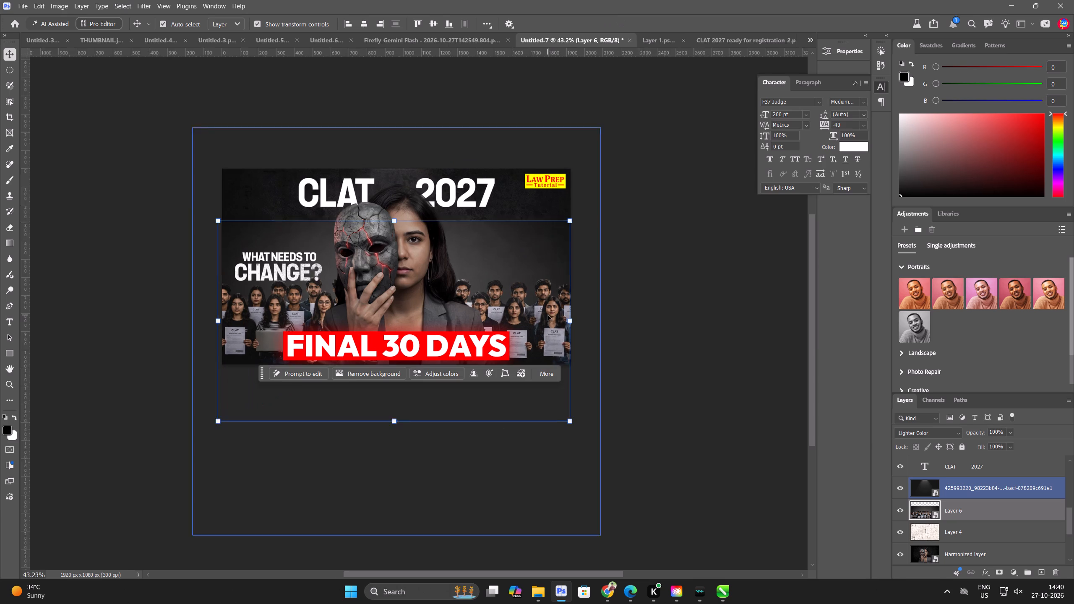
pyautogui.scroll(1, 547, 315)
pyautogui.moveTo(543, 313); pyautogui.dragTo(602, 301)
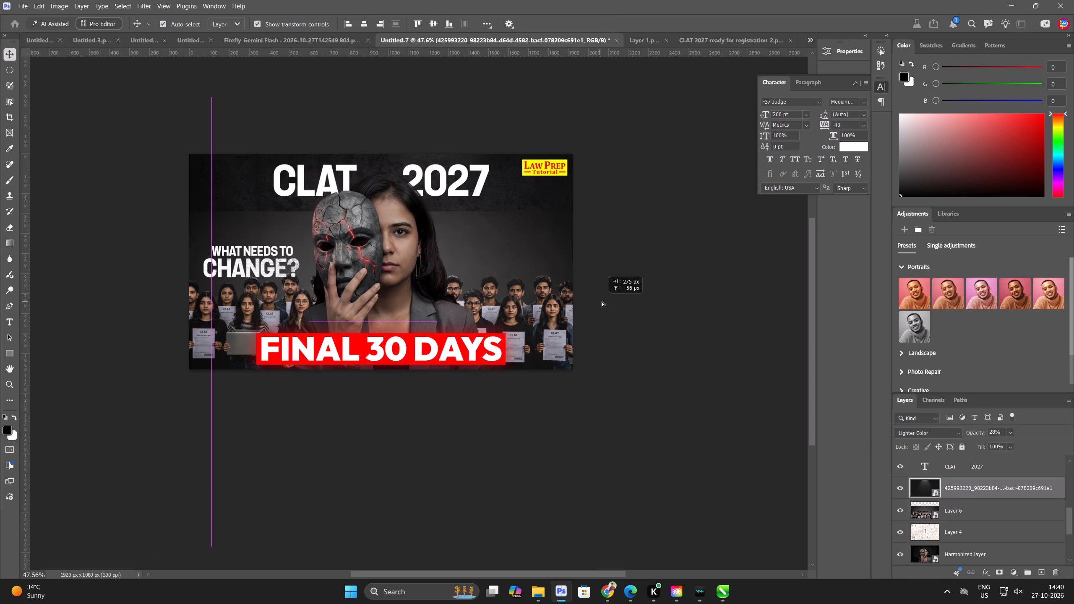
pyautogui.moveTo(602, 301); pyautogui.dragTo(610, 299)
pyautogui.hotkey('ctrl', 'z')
# Move the crowd photo to the right of the woman, with its top edge at the canvas top.
pyautogui.click(968, 517)
pyautogui.hotkey('ctrl', 't')
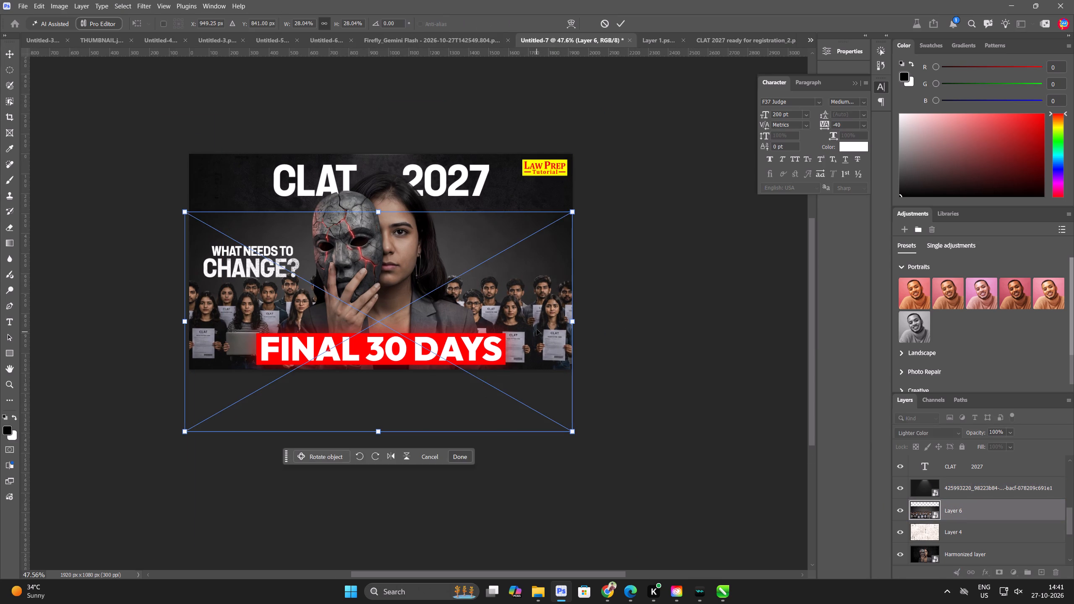
pyautogui.moveTo(537, 328); pyautogui.dragTo(721, 279)
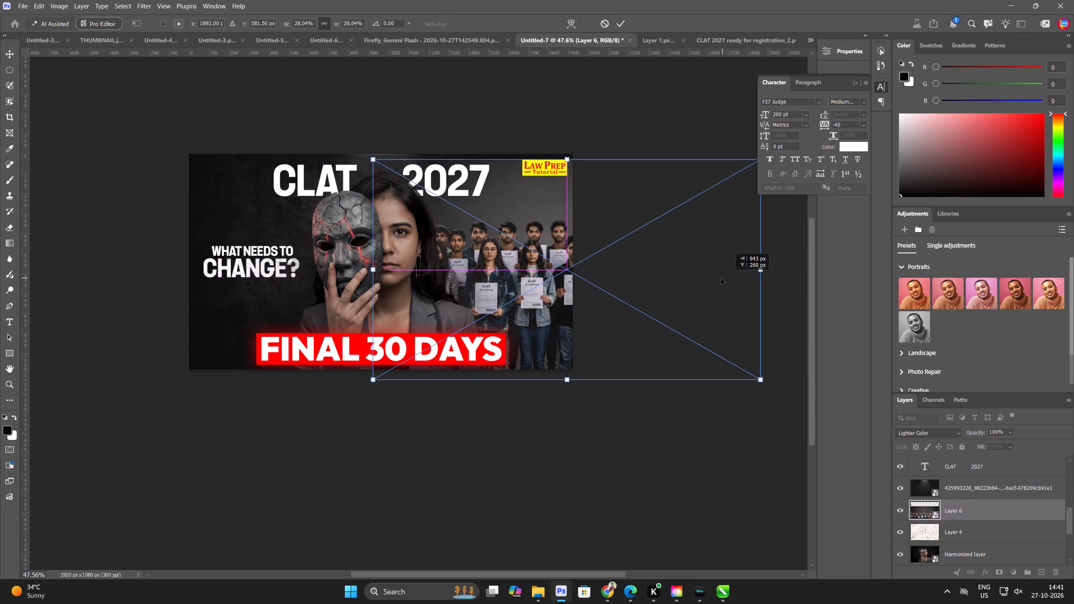
pyautogui.moveTo(721, 279); pyautogui.dragTo(704, 270)
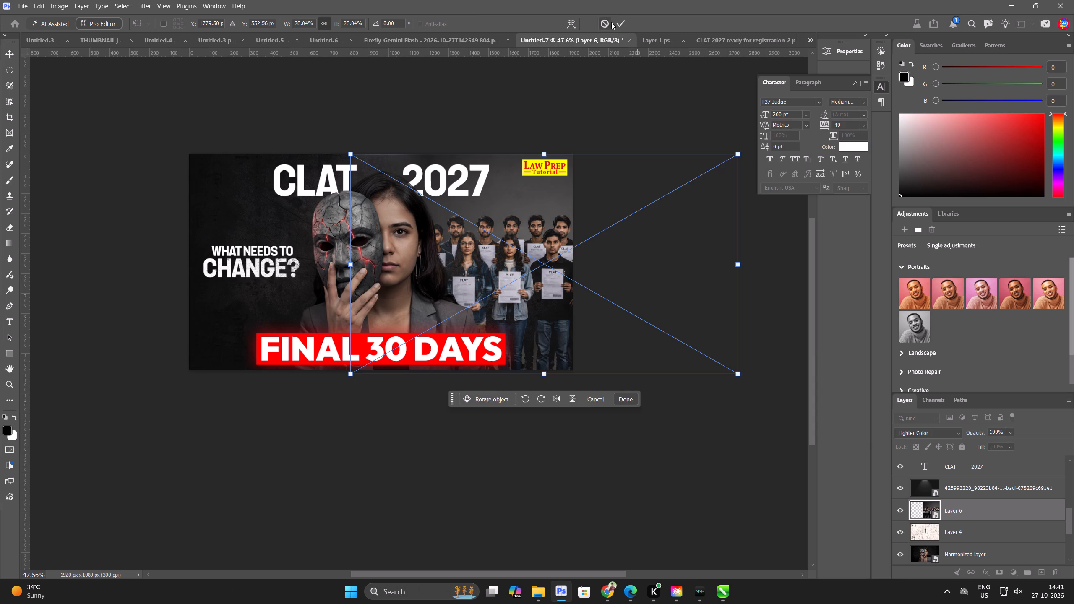
pyautogui.click(619, 25)
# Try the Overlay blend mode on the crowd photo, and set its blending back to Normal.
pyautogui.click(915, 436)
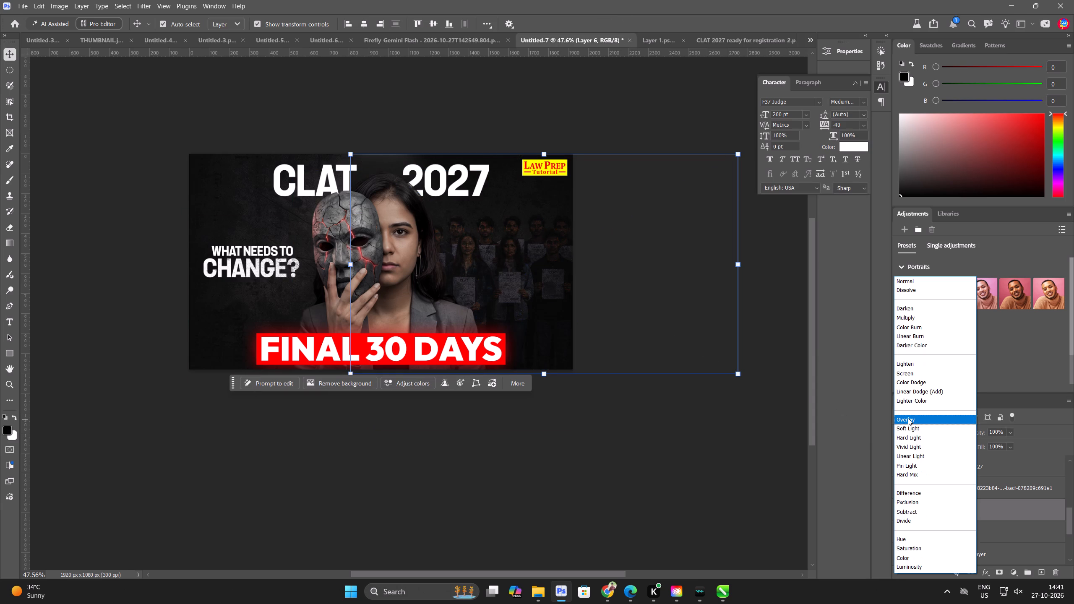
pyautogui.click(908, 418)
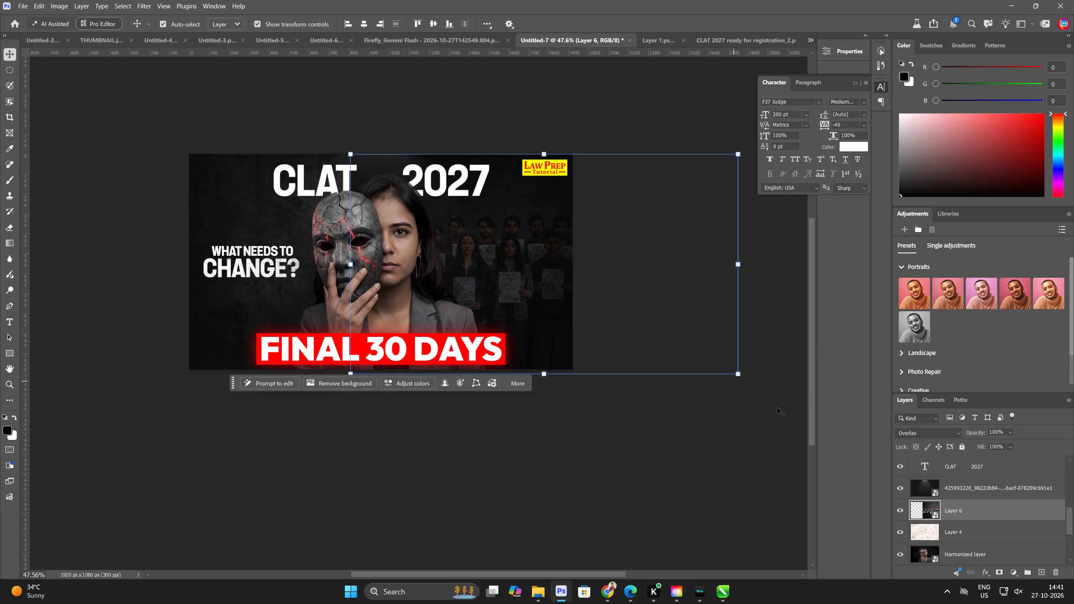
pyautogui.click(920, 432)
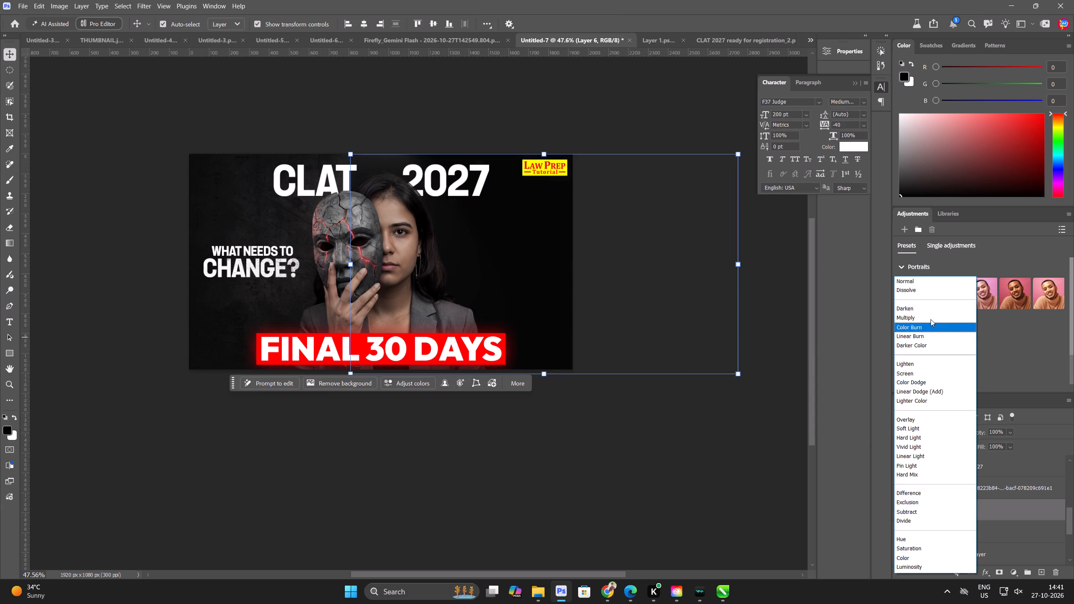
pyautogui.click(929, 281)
# Add a layer mask to the crowd photo and fade out its upper part with a large soft eraser of about 1042 px.
pyautogui.click(998, 567)
pyautogui.press('e')
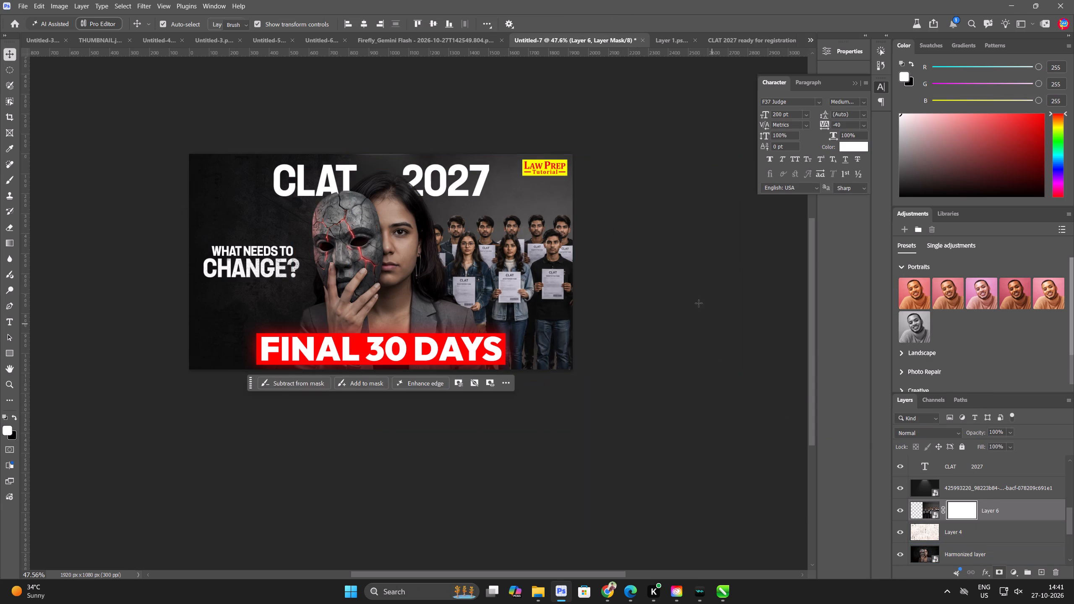
pyautogui.moveTo(632, 143); pyautogui.dragTo(615, 200)
pyautogui.hotkey('ctrl', 'z')
pyautogui.keyDown('alt'); pyautogui.moveTo(520, 211); pyautogui.dragTo(618, 231, button='right'); pyautogui.keyUp('alt')
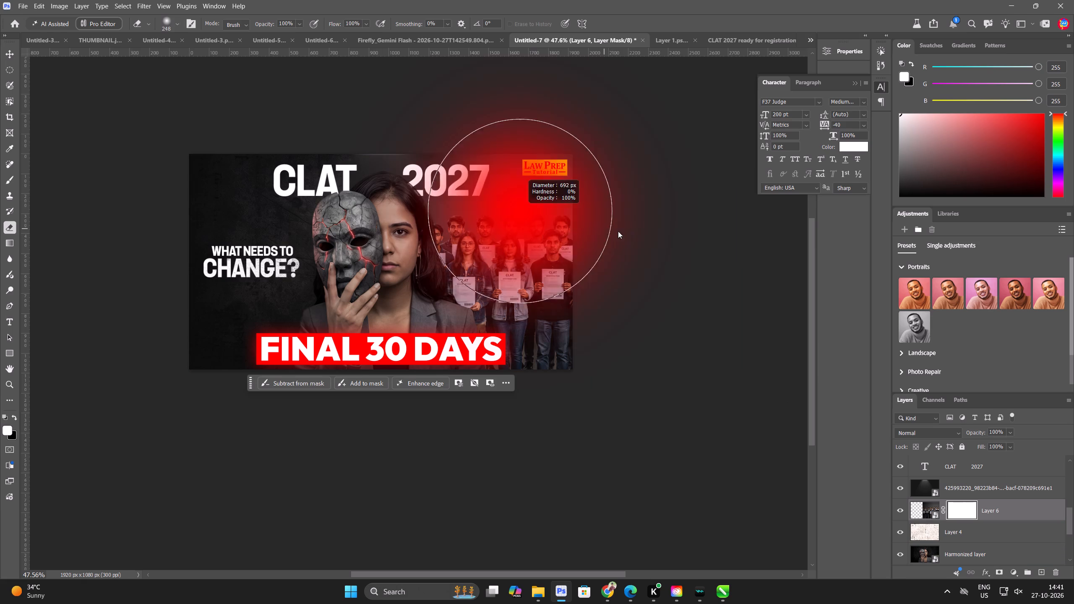
pyautogui.keyDown('alt'); pyautogui.moveTo(618, 231); pyautogui.dragTo(618, 225, button='right'); pyautogui.keyUp('alt')
pyautogui.moveTo(588, 117); pyautogui.dragTo(551, 151)
pyautogui.hotkey('ctrl', 'z')
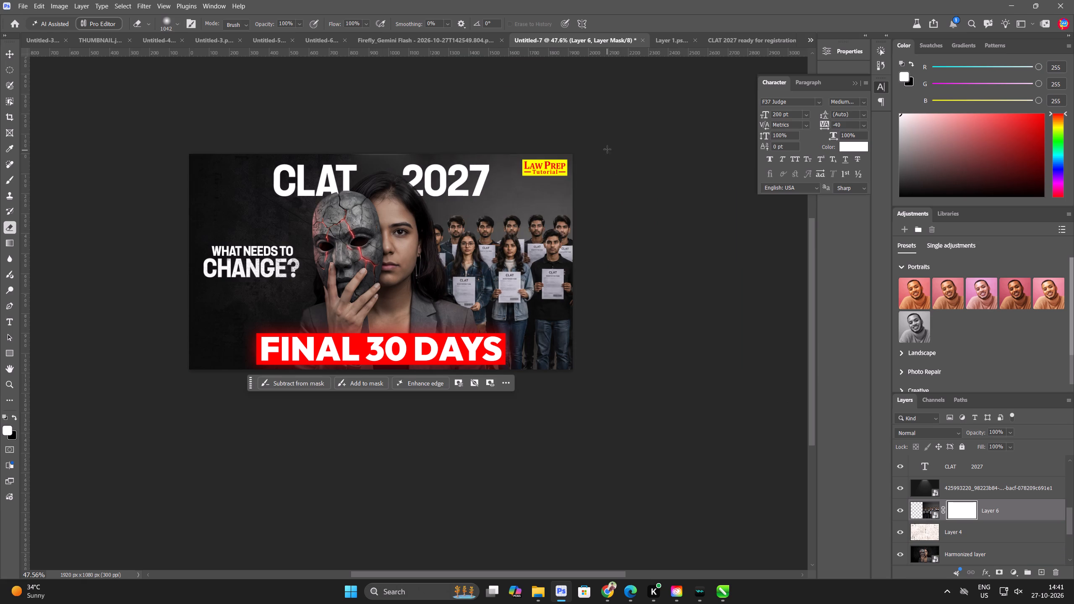
pyautogui.moveTo(587, 146); pyautogui.dragTo(538, 131)
pyautogui.scroll(-3, 570, 185)
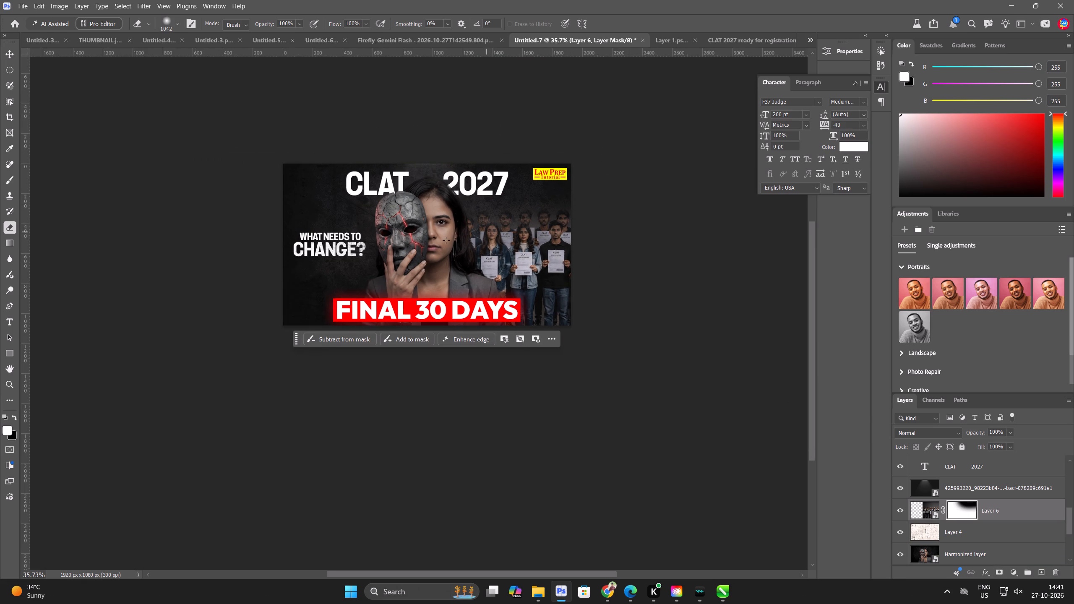
# Enlarge the WHAT NEEDS TO and CHANGE? text together with its clipped texture layer, keeping it beside the mask.
pyautogui.scroll(3, 275, 263)
pyautogui.click(10, 49)
pyautogui.moveTo(51, 122); pyautogui.dragTo(60, 127)
pyautogui.scroll(2, 284, 216)
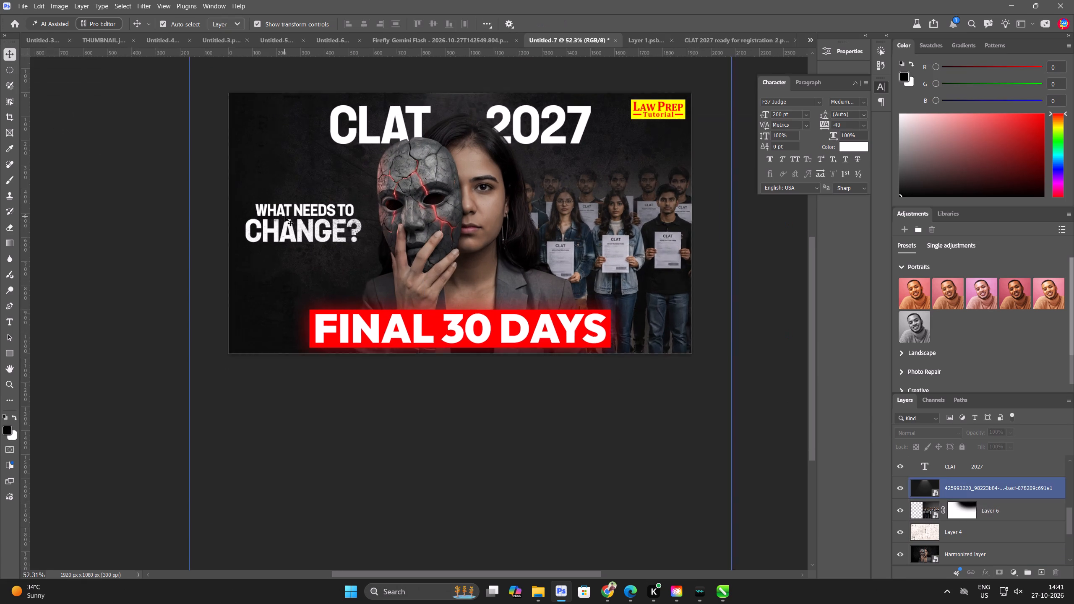
pyautogui.scroll(1, 284, 216)
pyautogui.click(297, 229)
pyautogui.keyDown('shift'); pyautogui.click(1030, 509); pyautogui.keyUp('shift')
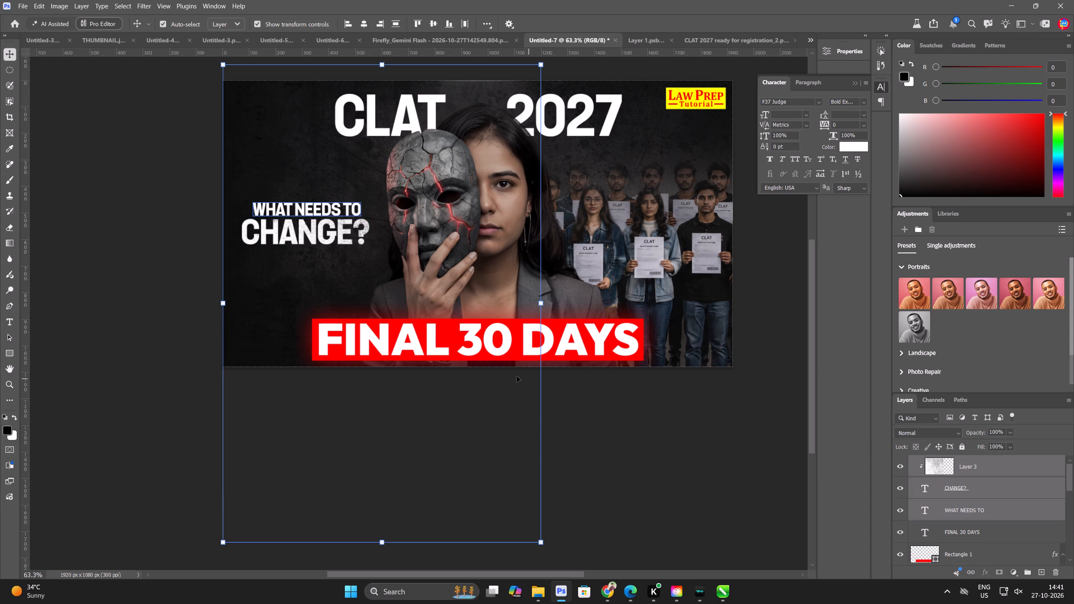
pyautogui.moveTo(543, 301); pyautogui.dragTo(633, 296)
pyautogui.moveTo(555, 299); pyautogui.dragTo(535, 334)
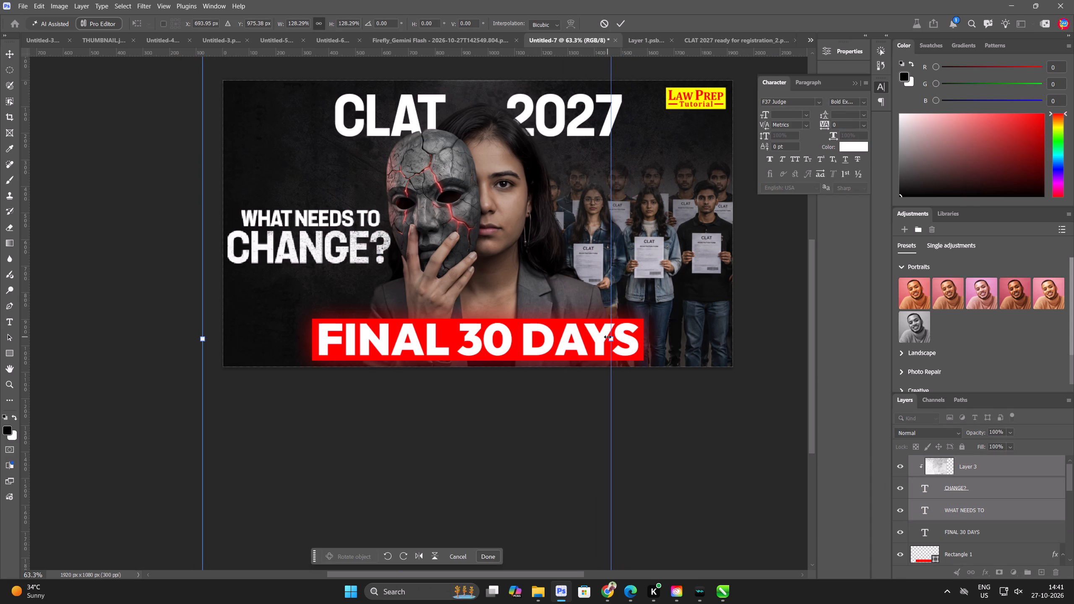
pyautogui.moveTo(608, 337); pyautogui.dragTo(570, 331)
pyautogui.moveTo(536, 333); pyautogui.dragTo(549, 319)
pyautogui.click(618, 19)
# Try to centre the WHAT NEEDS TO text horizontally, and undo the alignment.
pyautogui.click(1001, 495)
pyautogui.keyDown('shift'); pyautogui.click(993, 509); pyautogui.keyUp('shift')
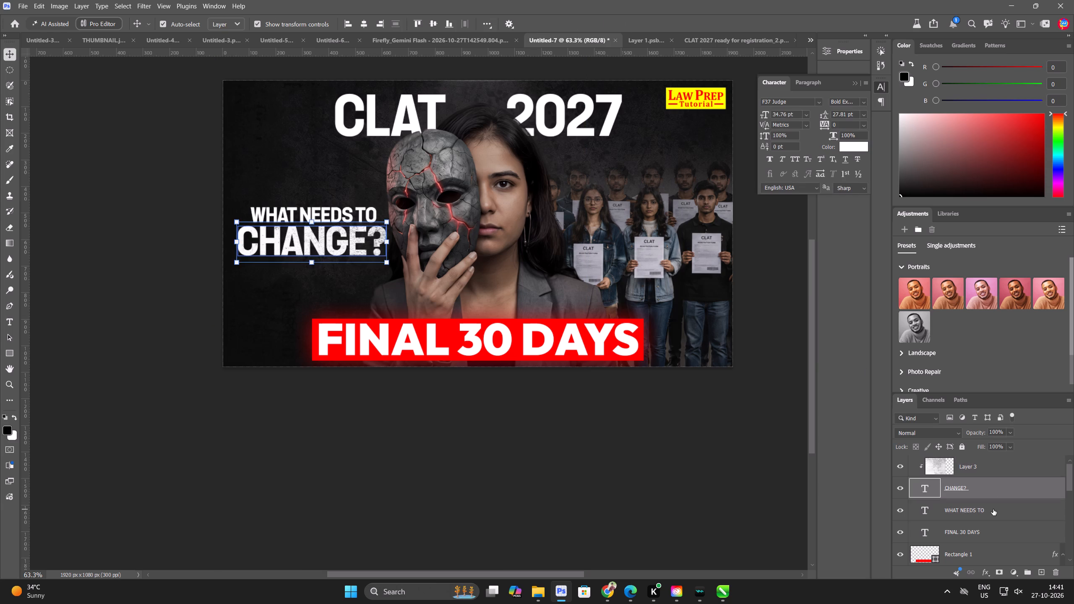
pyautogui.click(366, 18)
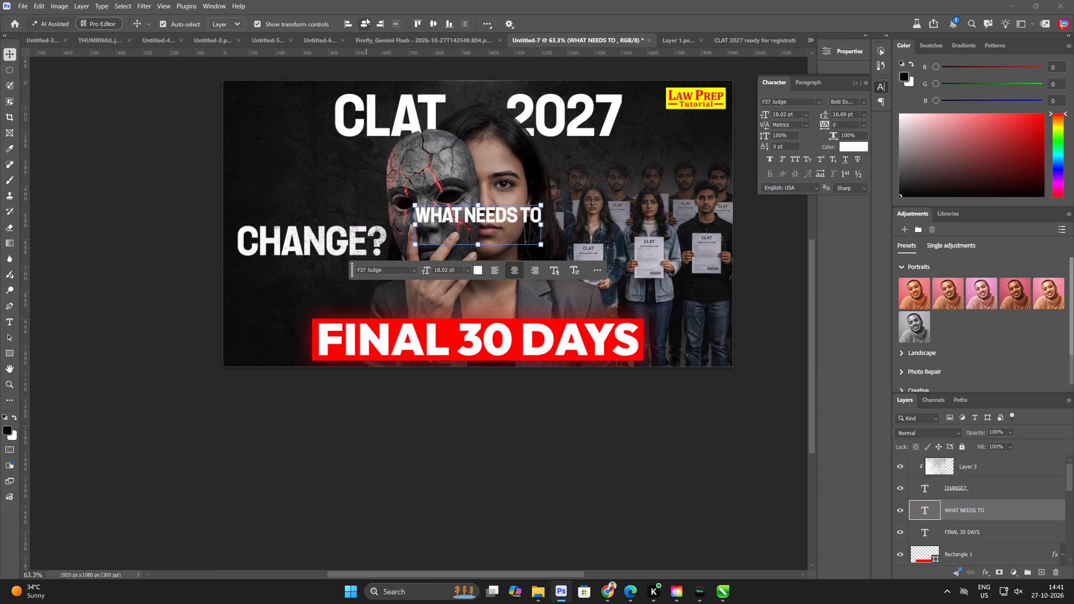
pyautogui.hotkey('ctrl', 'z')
# Centre the WHAT NEEDS TO and CHANGE? text lines horizontally on each other, with Align To set to Selection.
pyautogui.keyDown('shift'); pyautogui.click(984, 494); pyautogui.keyUp('shift')
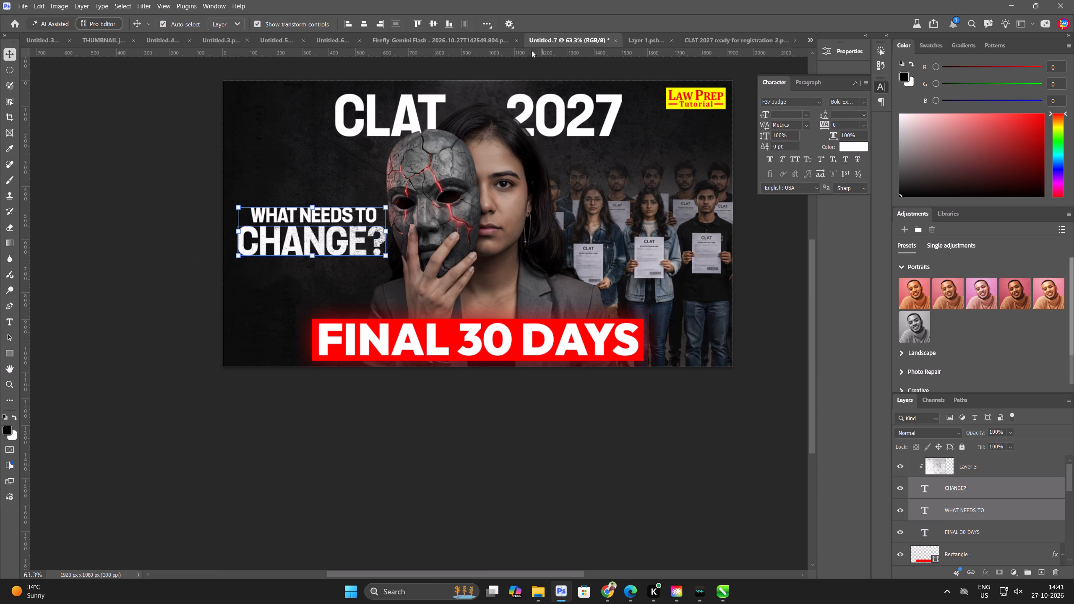
pyautogui.moveTo(491, 25); pyautogui.dragTo(491, 33)
pyautogui.click(493, 30)
pyautogui.click(493, 27)
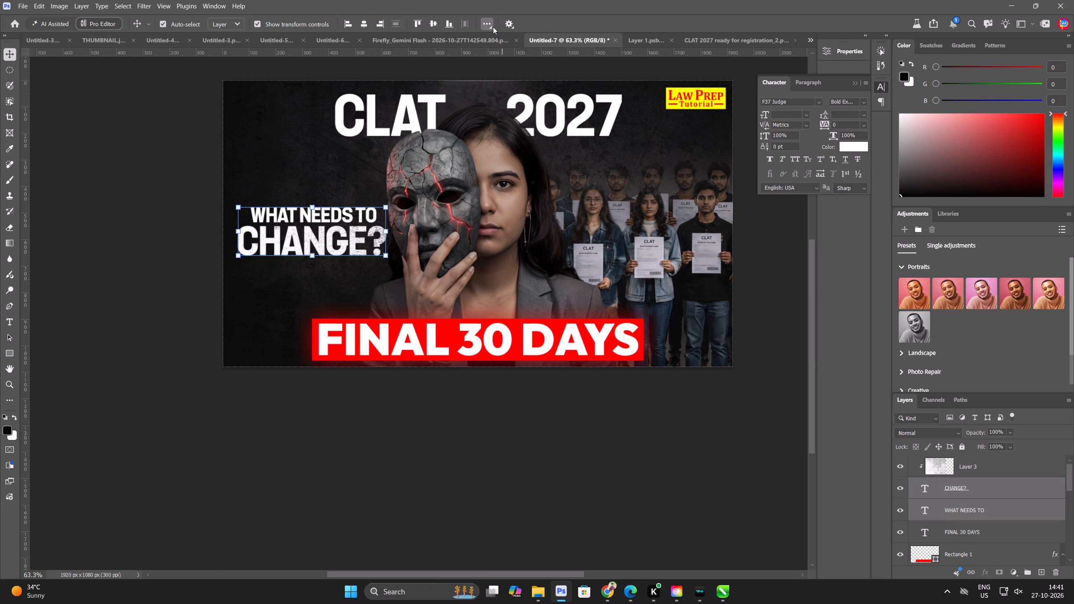
pyautogui.moveTo(558, 115); pyautogui.dragTo(561, 119)
pyautogui.click(569, 132)
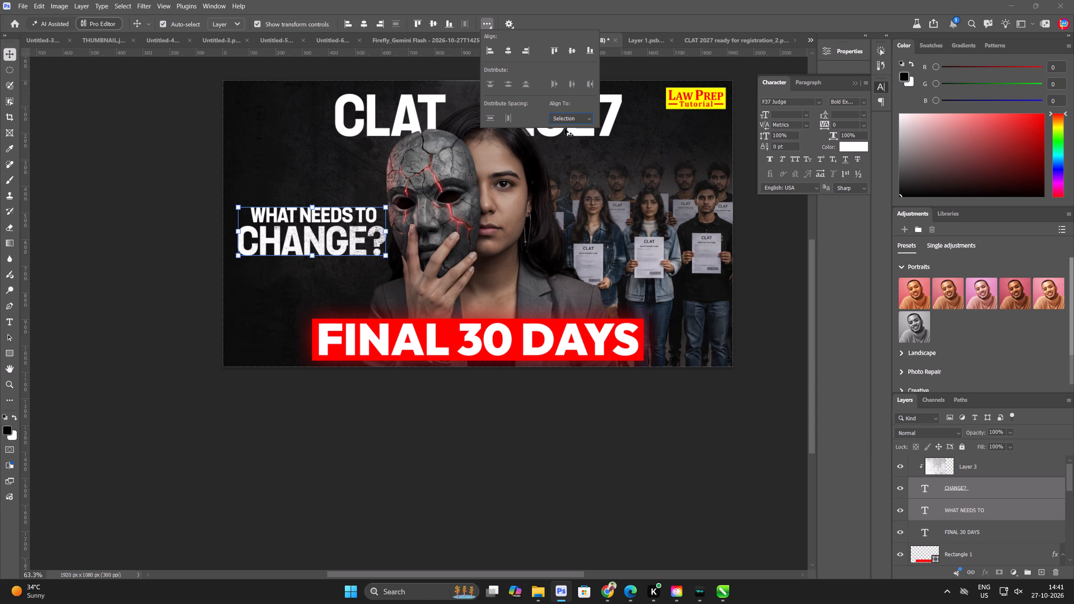
pyautogui.click(361, 25)
pyautogui.doubleClick(361, 25)
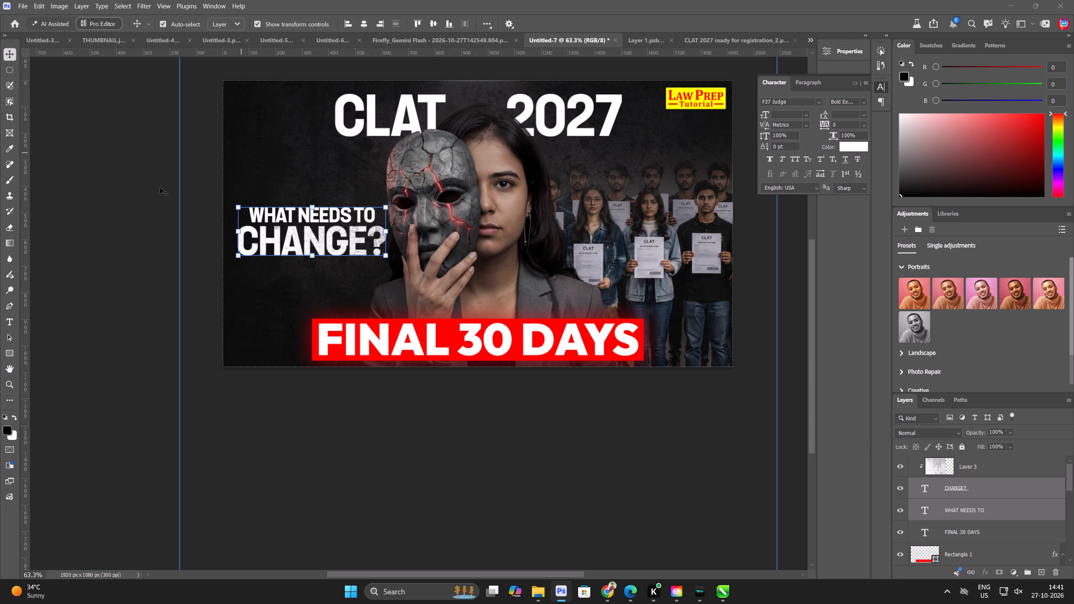
pyautogui.click(154, 189)
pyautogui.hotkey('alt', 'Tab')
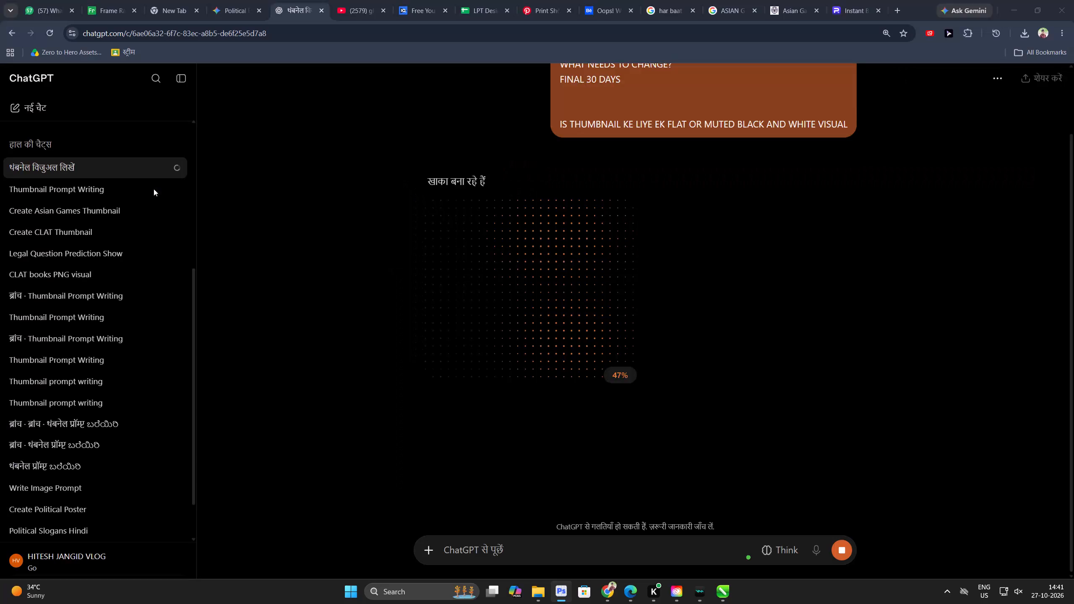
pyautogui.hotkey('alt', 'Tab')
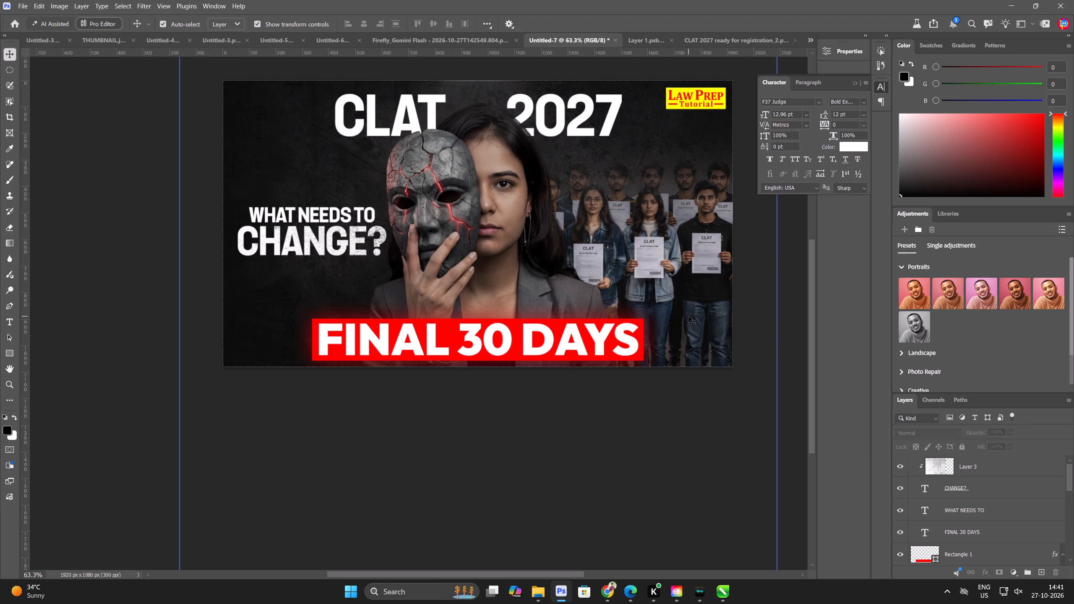
# Stamp all visible layers into one merged layer at the top of the stack and convert it to a smart object.
pyautogui.hotkey('ctrl', 'alt', 'a')
pyautogui.hotkey('ctrl', 'alt', 'shift', 'e')
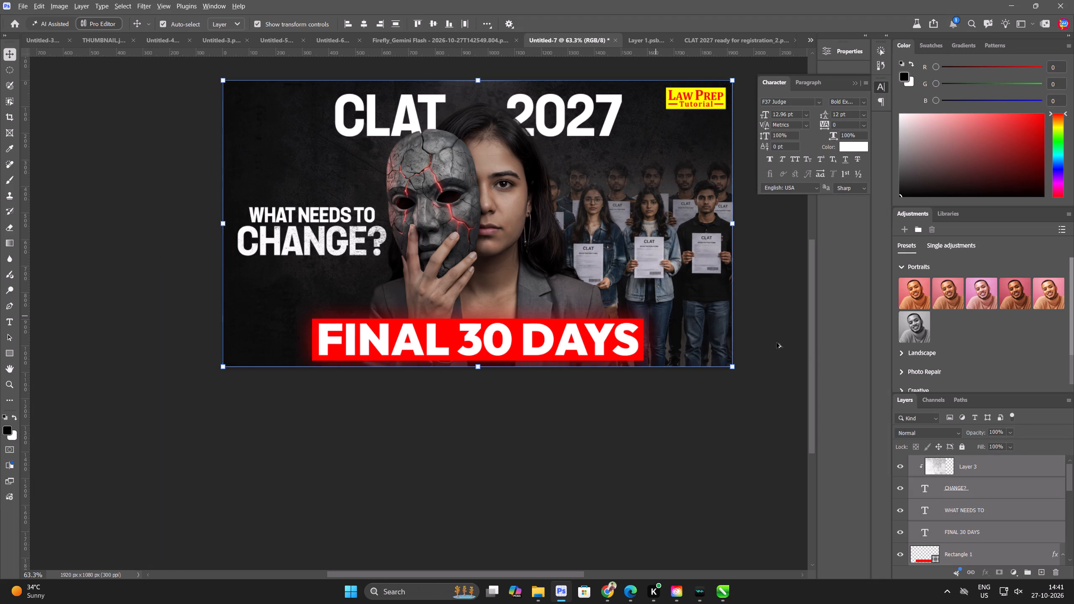
pyautogui.hotkey('ctrl', 'alt', 'q')
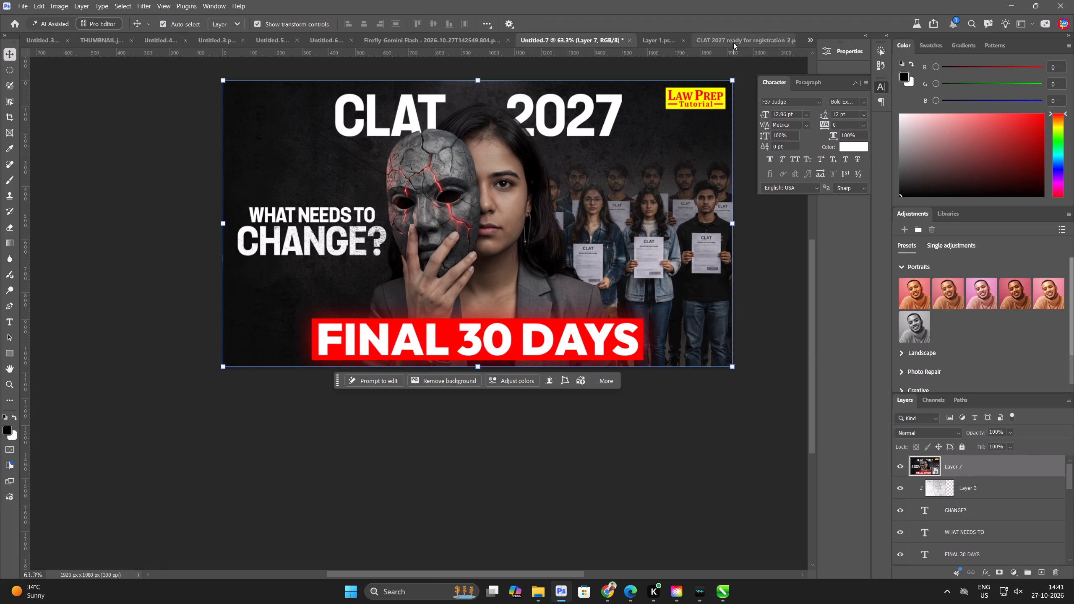
# Copy Layer 12 copy with its Camera Raw smart filters from the CLAT 2027 ready for registration_2 document into Layer 1.psb.
pyautogui.click(733, 42)
pyautogui.scroll(14, 997, 488)
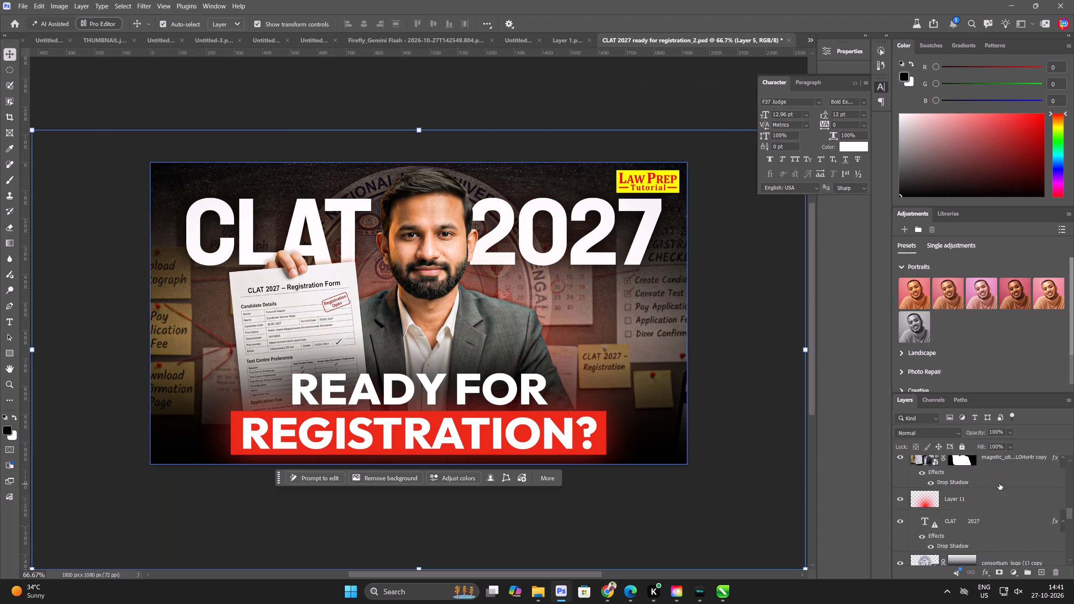
pyautogui.scroll(17, 999, 484)
pyautogui.scroll(-1, 1002, 490)
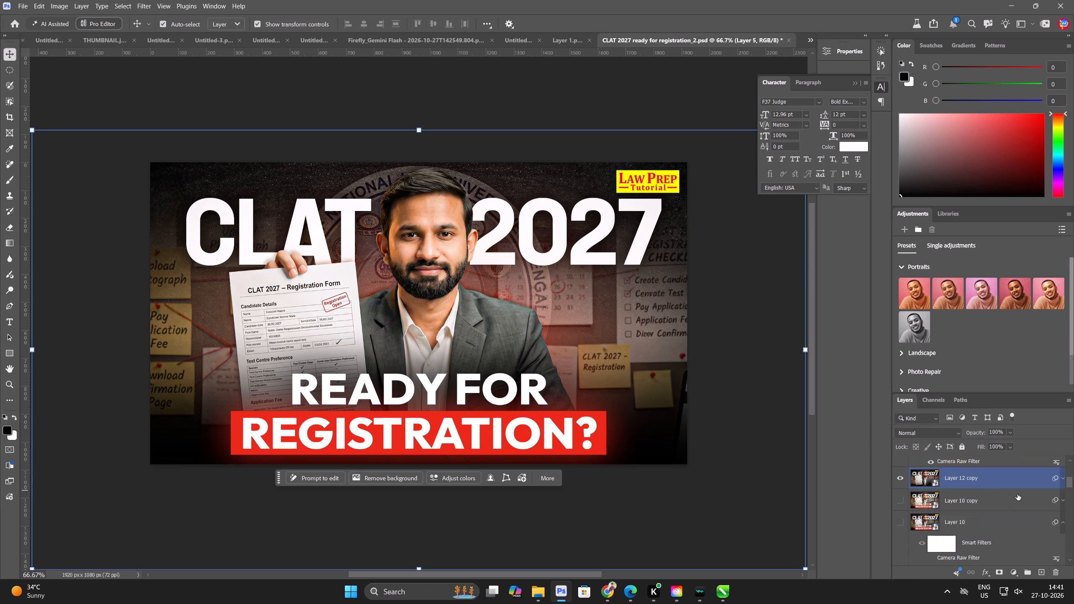
pyautogui.click(1058, 479)
pyautogui.click(1066, 480)
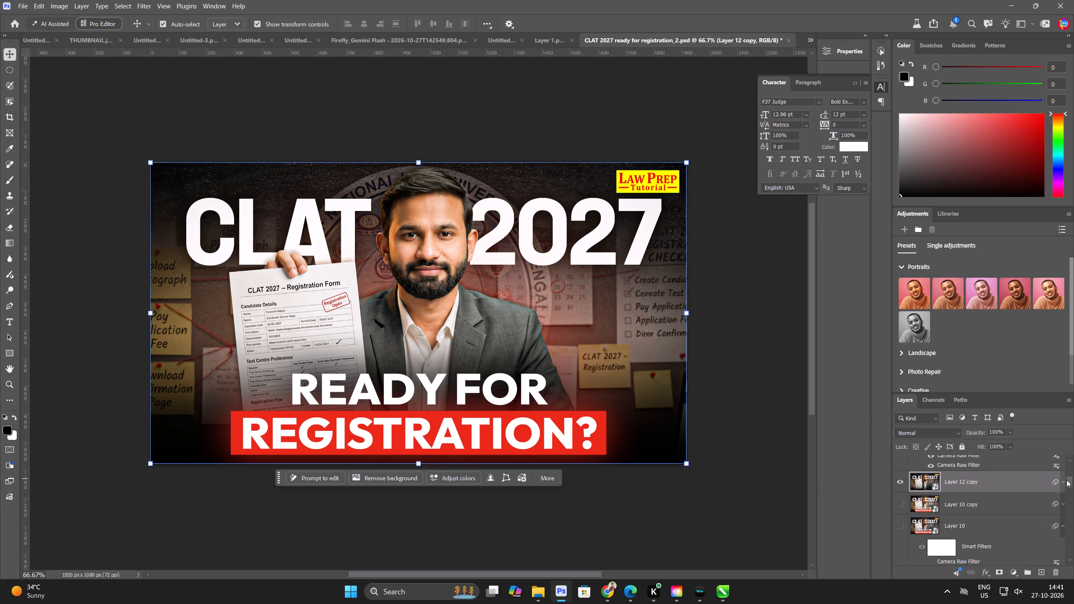
pyautogui.click(1064, 480)
pyautogui.click(1014, 484)
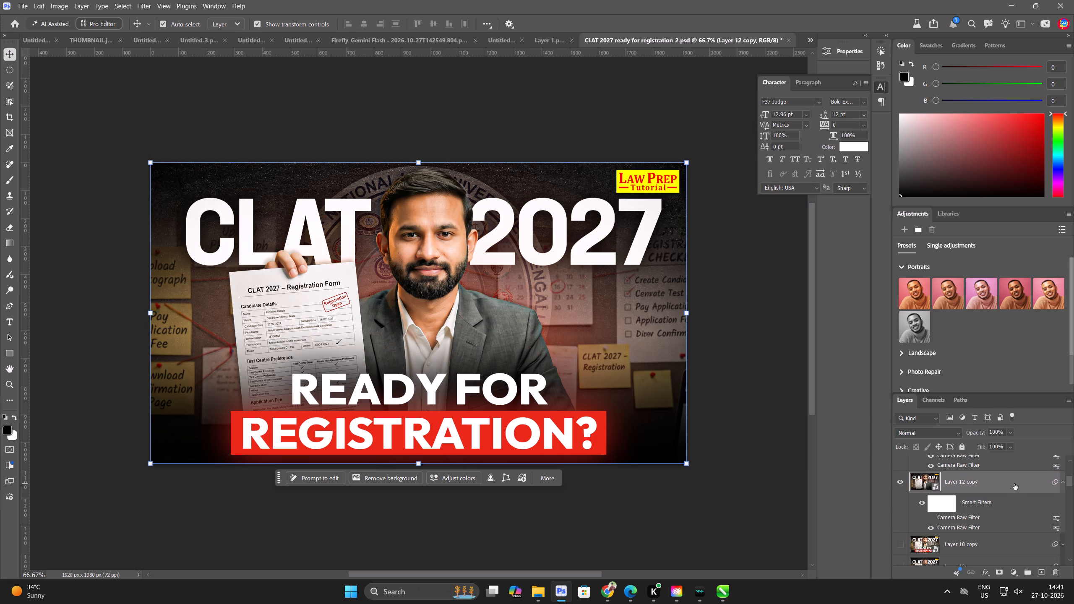
pyautogui.hotkey('ctrl', 'c')
pyautogui.click(548, 41)
pyautogui.hotkey('ctrl', 'v')
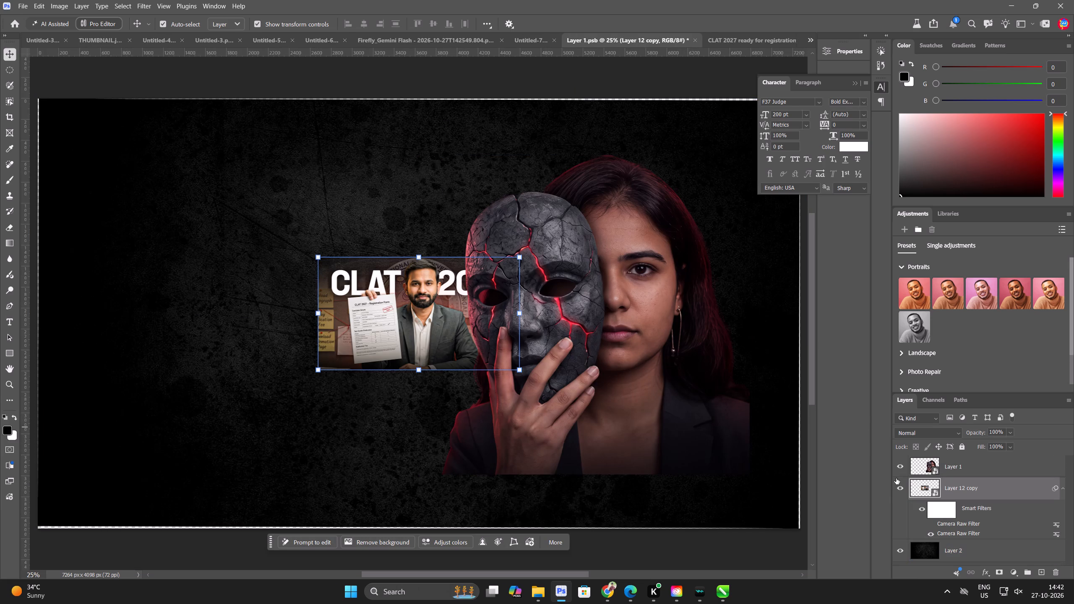
# Hide the pasted Layer 12 copy in Layer 1.psb and copy it into the Untitled-7 thumbnail document.
pyautogui.click(897, 491)
pyautogui.hotkey('ctrl', 'c')
pyautogui.click(530, 43)
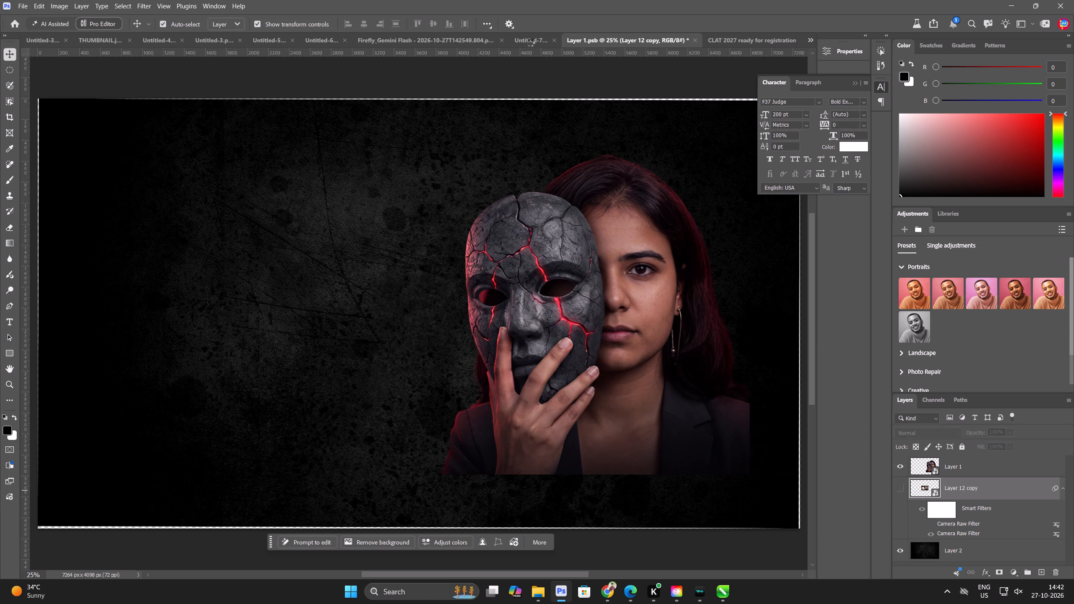
pyautogui.hotkey('ctrl', 'v')
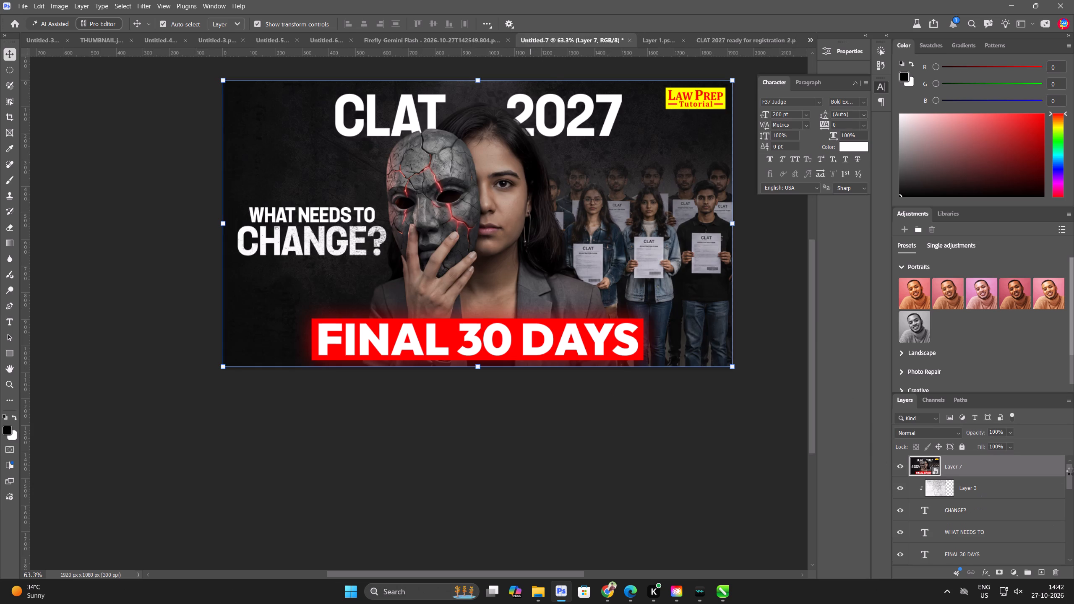
# Move both Camera Raw smart filters from Layer 12 copy onto the merged thumbnail layer.
pyautogui.moveTo(959, 510); pyautogui.dragTo(955, 524)
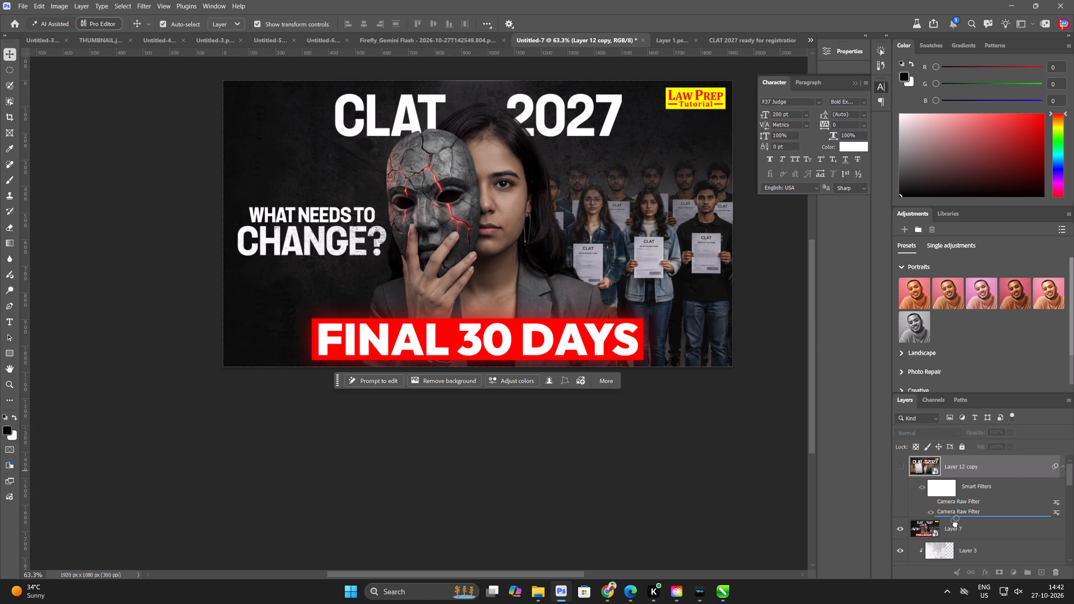
pyautogui.moveTo(955, 524); pyautogui.dragTo(954, 529)
pyautogui.scroll(5, 514, 155)
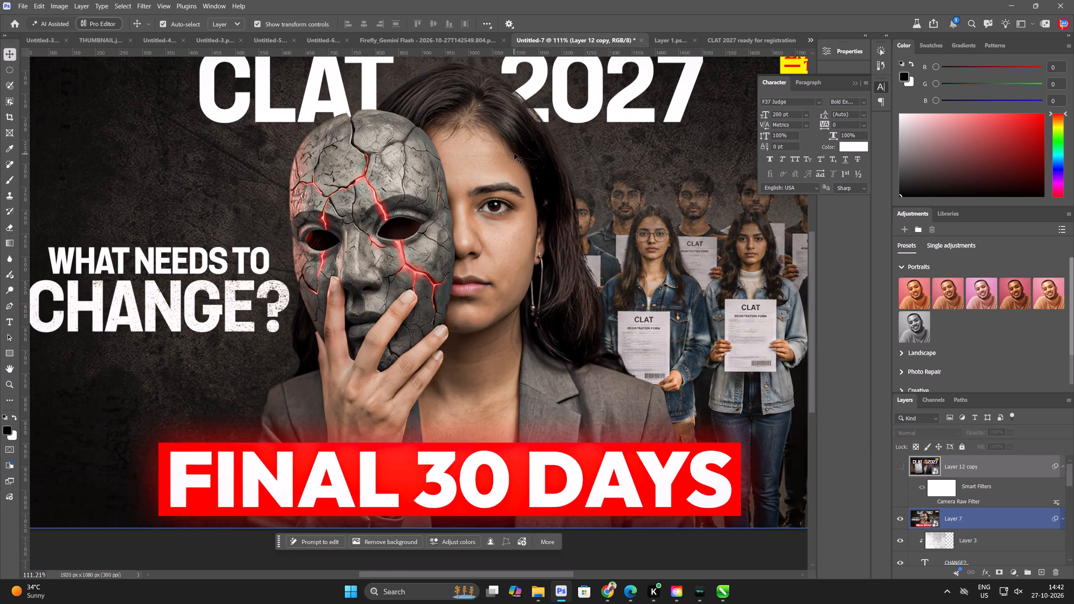
pyautogui.scroll(3, 514, 154)
pyautogui.scroll(-7, 443, 157)
pyautogui.scroll(-4, 552, 381)
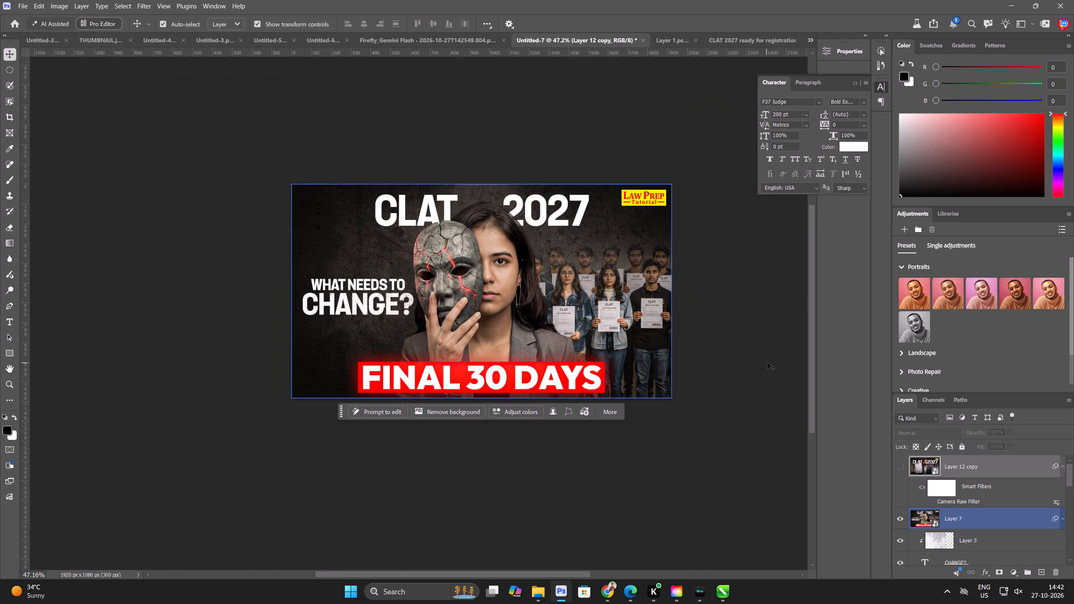
pyautogui.click(768, 362)
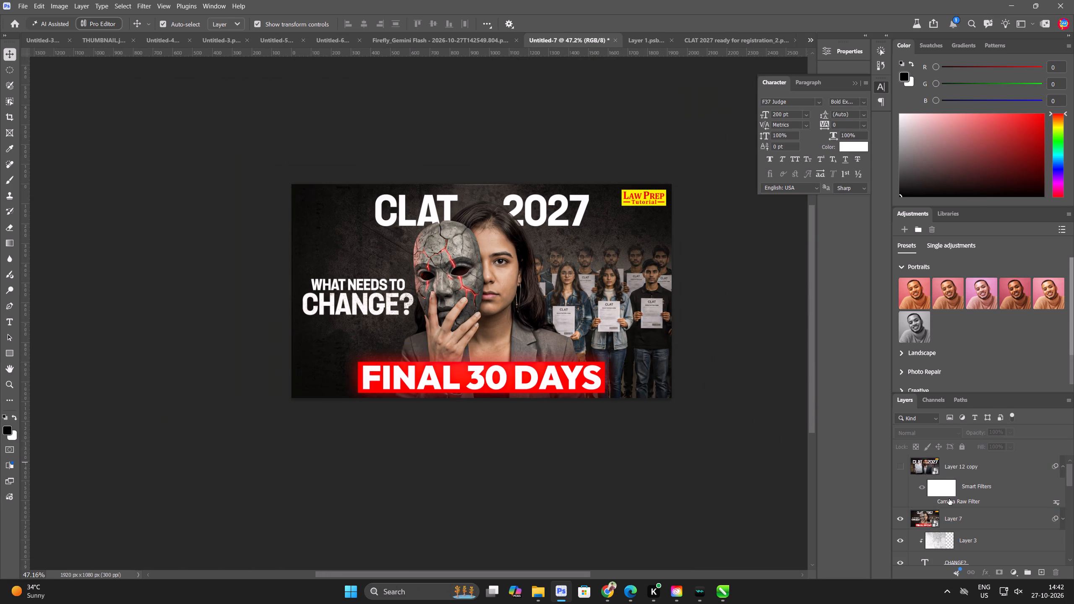
pyautogui.moveTo(949, 504); pyautogui.dragTo(948, 521)
pyautogui.scroll(3, 500, 255)
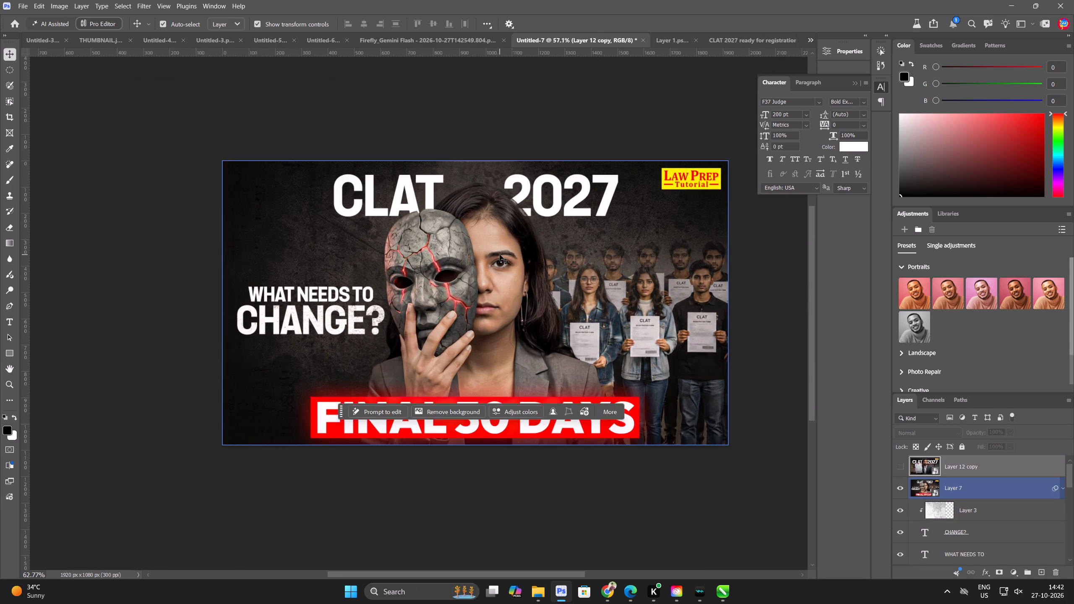
pyautogui.click(1024, 487)
pyautogui.hotkey('ctrl', 'shift', 'a')
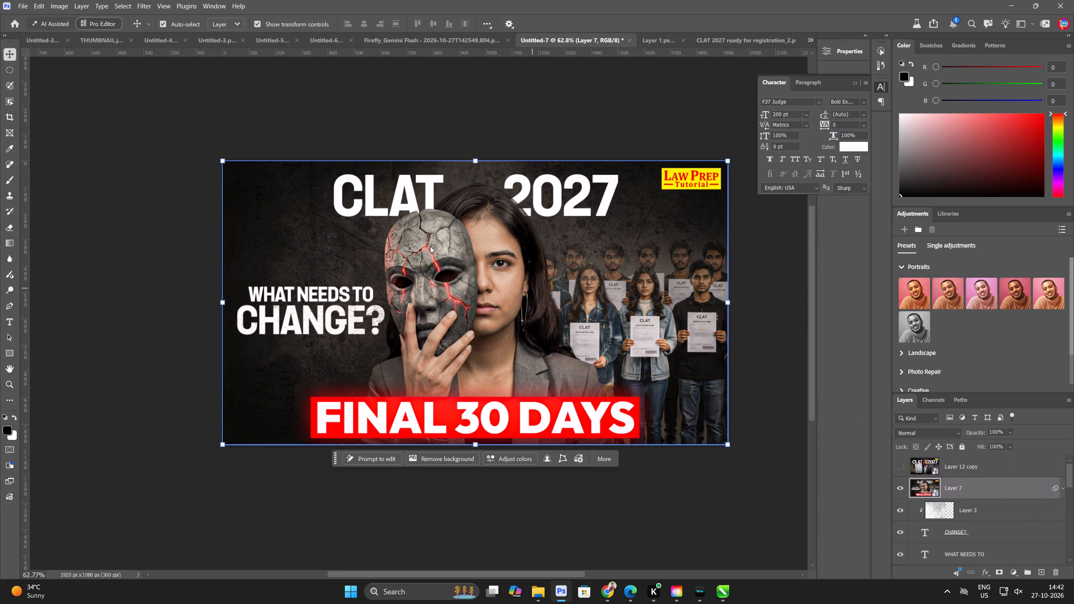
pyautogui.moveTo(509, 221); pyautogui.dragTo(578, 284)
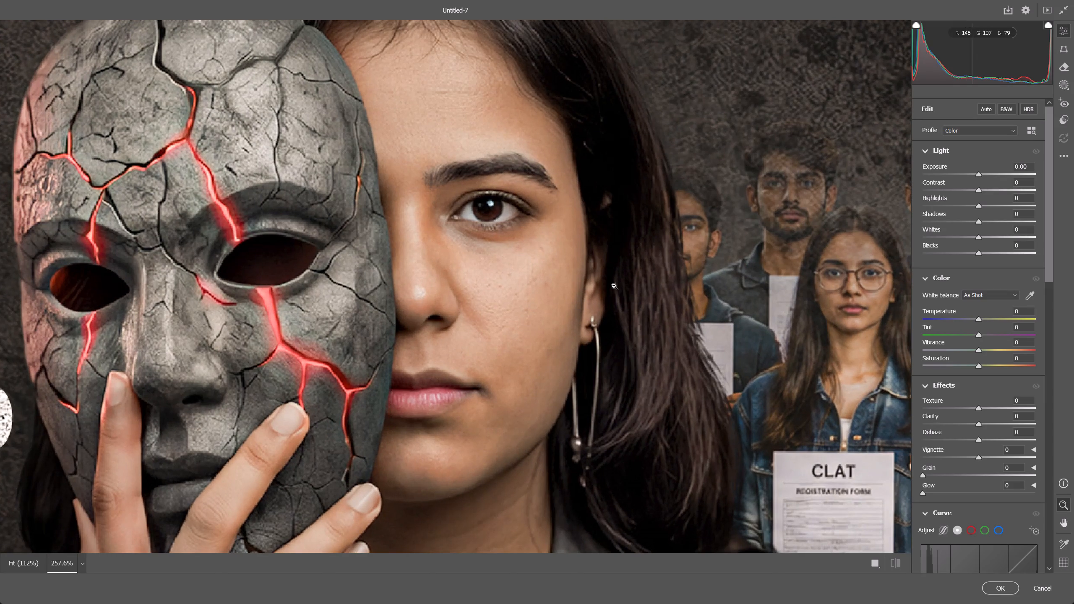
pyautogui.click(1007, 409)
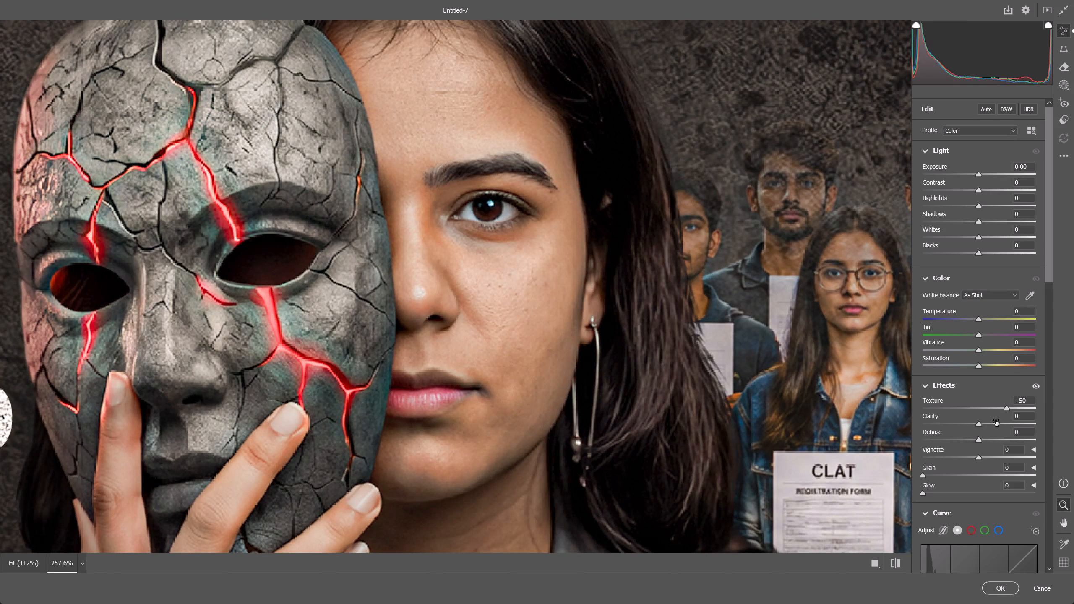
pyautogui.click(993, 422)
pyautogui.moveTo(992, 423); pyautogui.dragTo(988, 422)
pyautogui.click(426, 282)
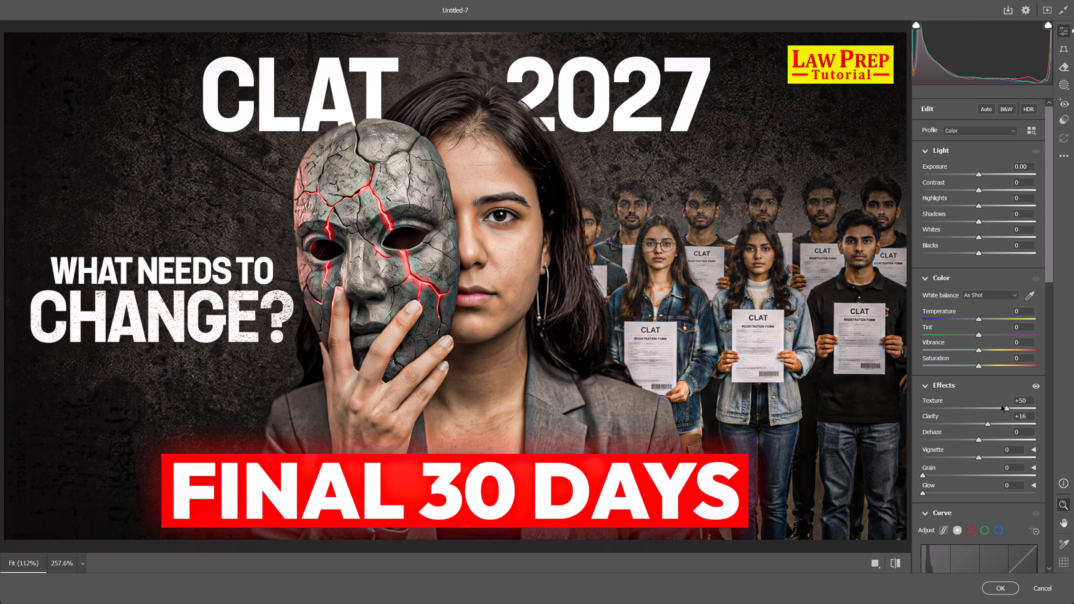
pyautogui.moveTo(1000, 406); pyautogui.dragTo(988, 405)
pyautogui.click(938, 474)
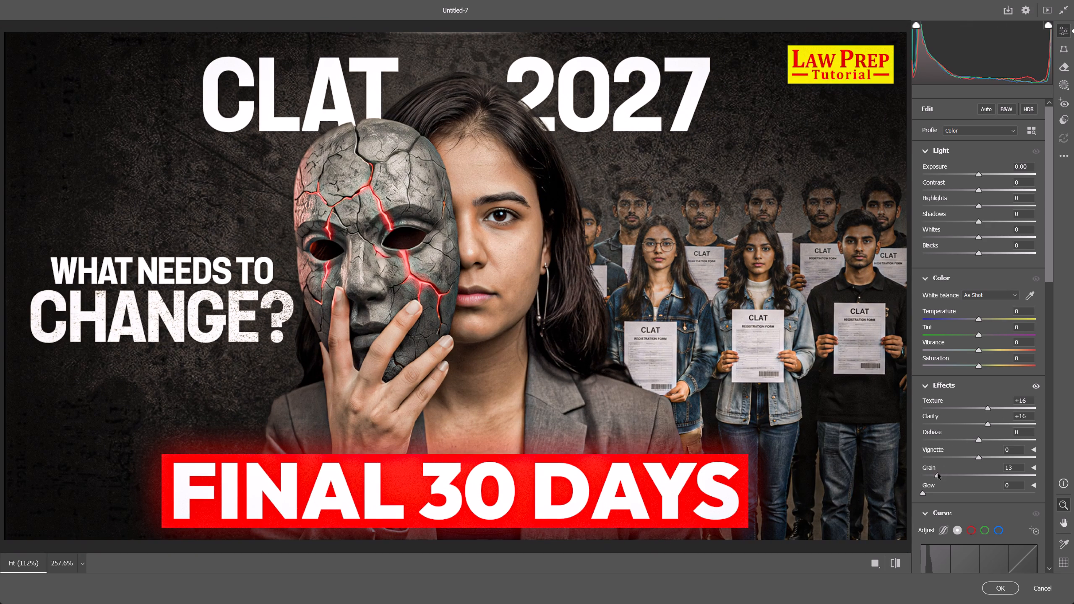